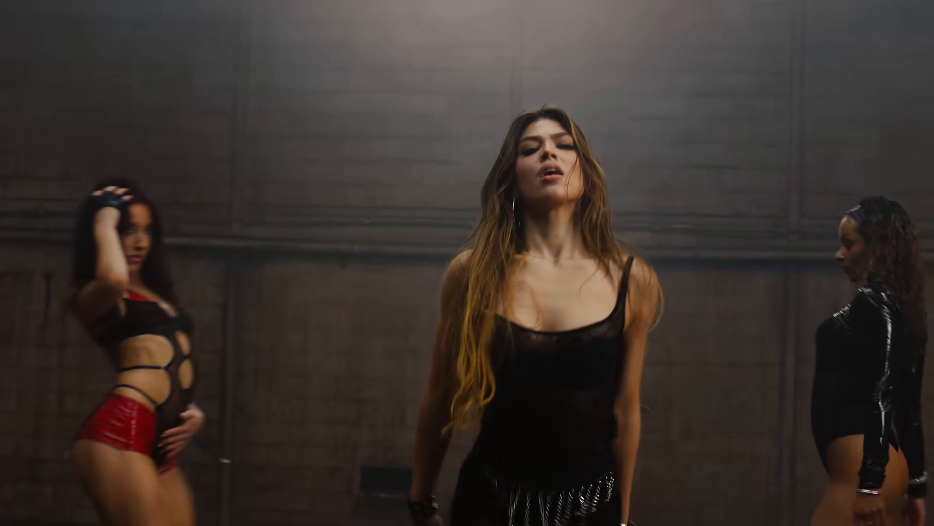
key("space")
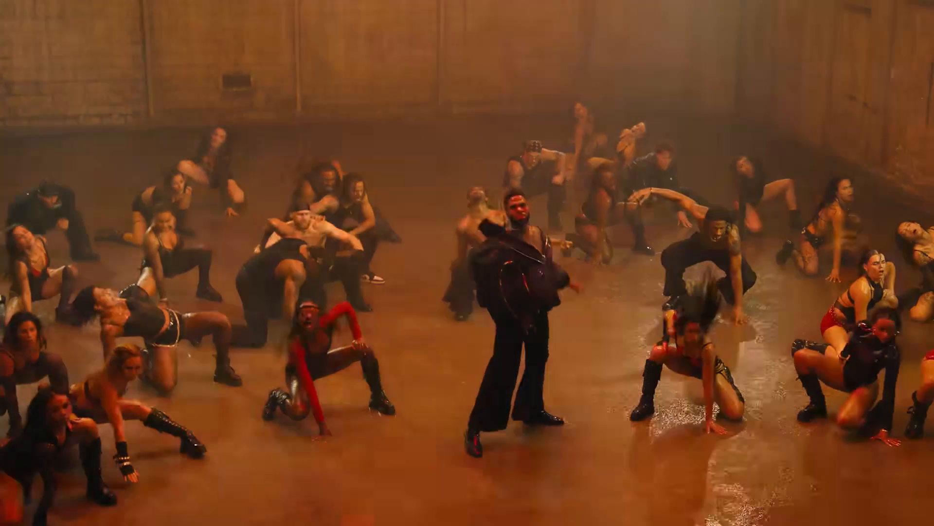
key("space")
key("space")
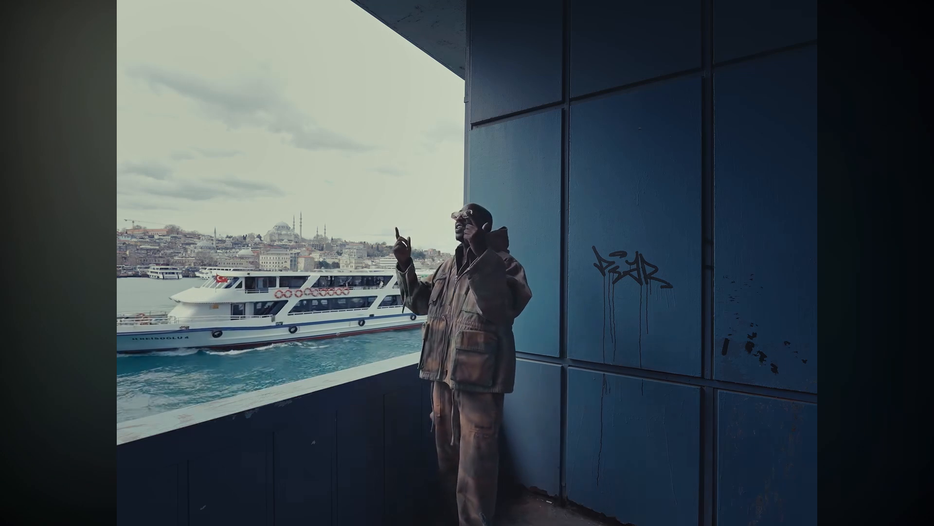
Leave full-screen playback, browse the mix playlist and recommended videos, and open Iniko - Armor (Official Visual).
key("f")
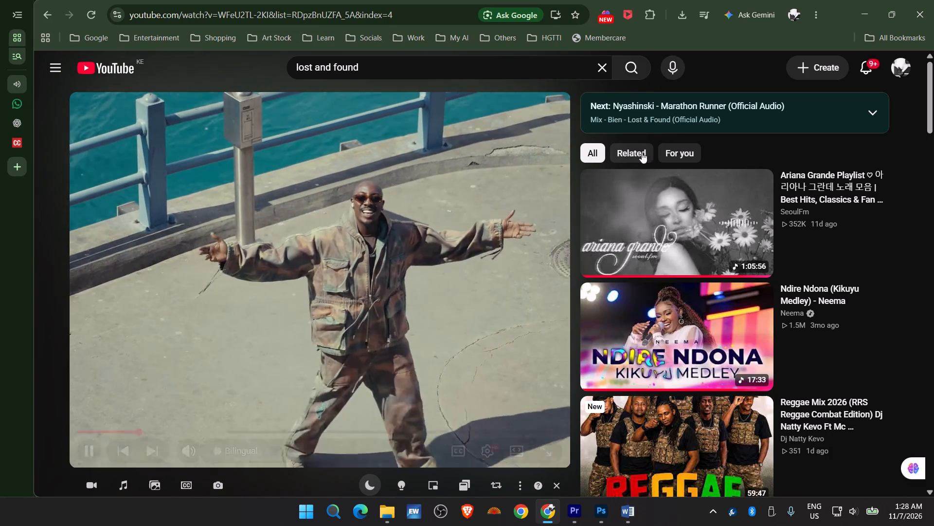
left_click(758, 122)
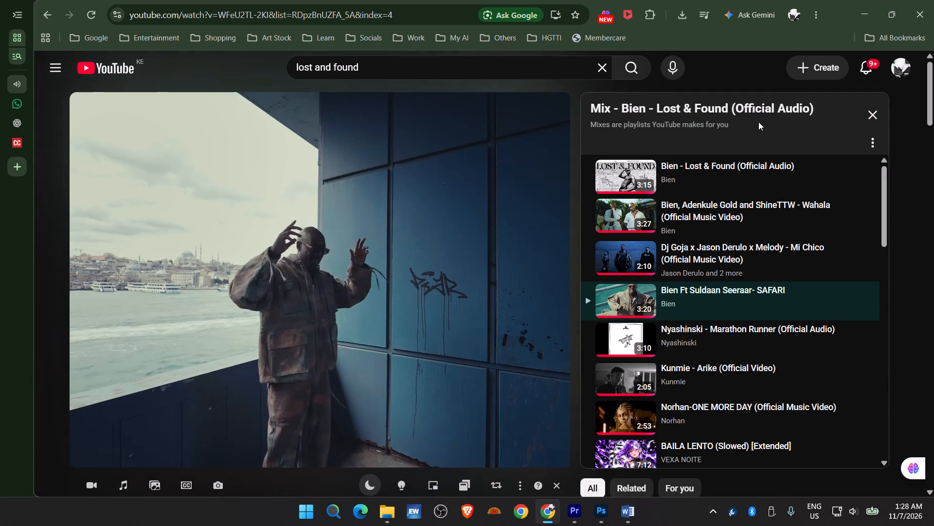
scroll(698, 308, "down", 4)
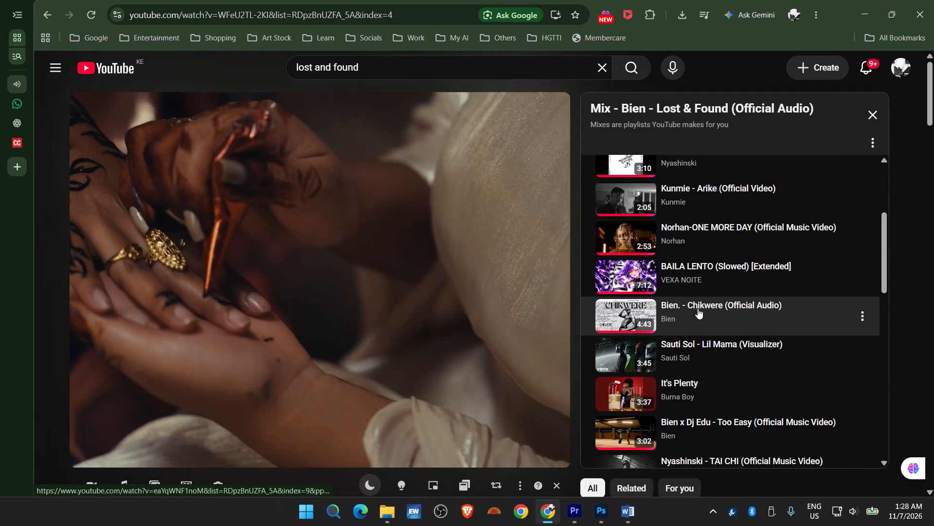
left_click(369, 273)
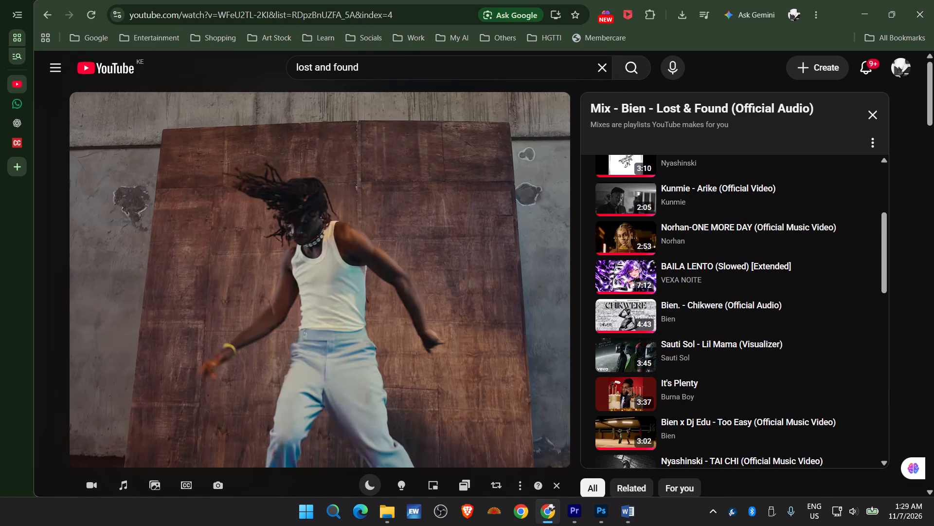
scroll(691, 386, "down", 2)
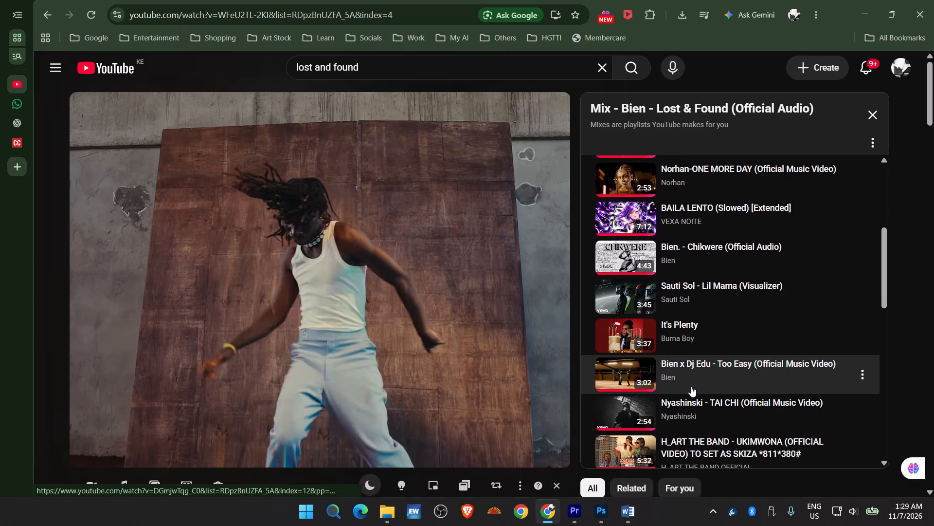
scroll(691, 386, "down", 10)
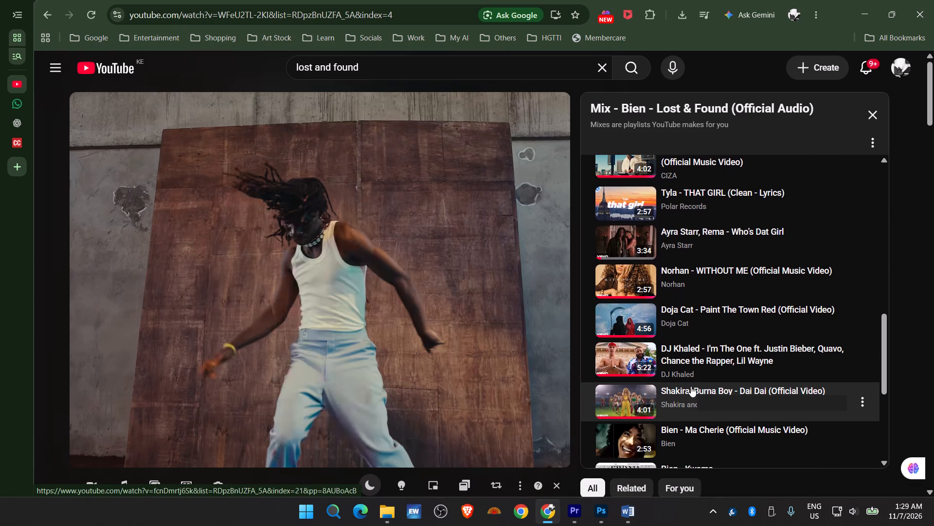
scroll(691, 386, "down", 2)
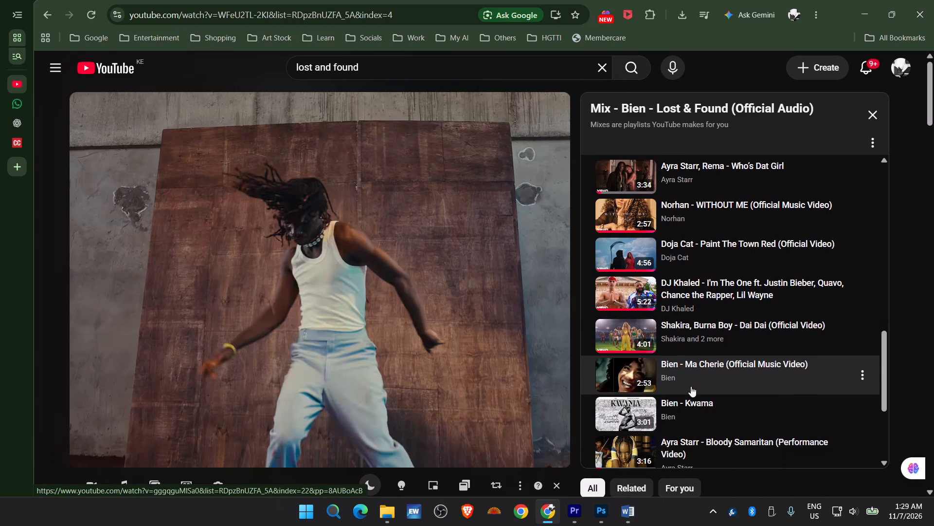
scroll(691, 386, "down", 3)
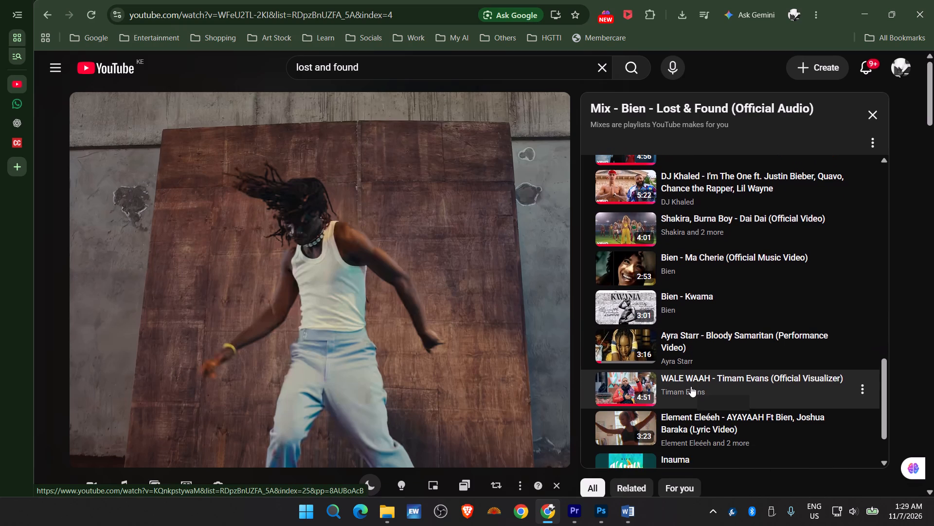
scroll(692, 386, "down", 3)
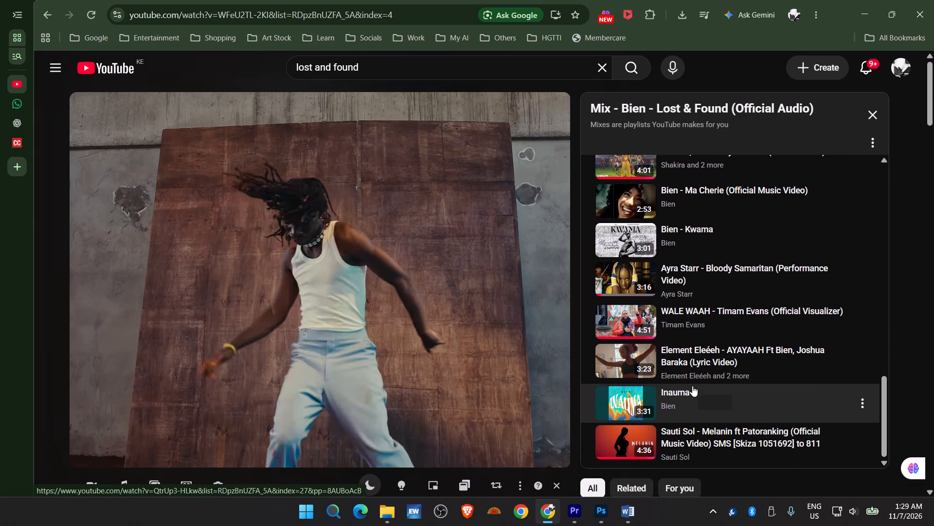
scroll(692, 386, "down", 6)
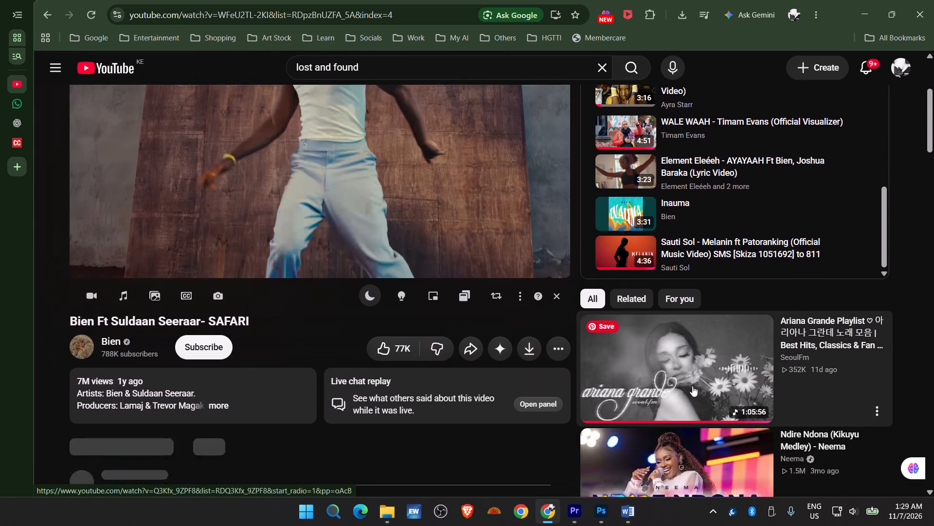
scroll(692, 386, "down", 6)
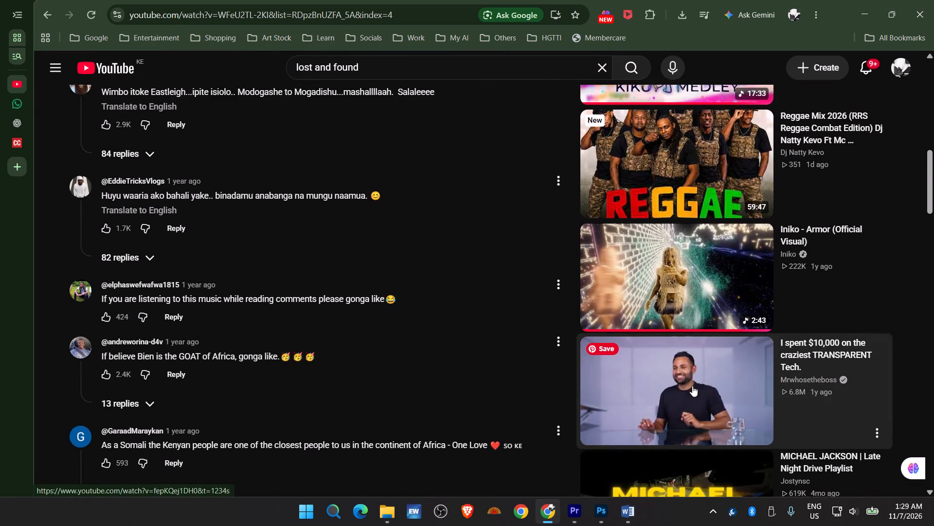
scroll(692, 386, "down", 1)
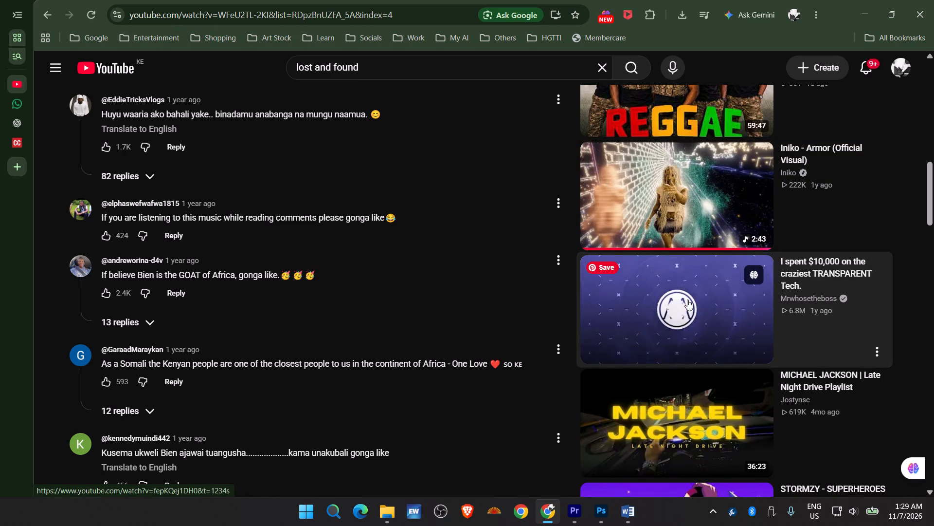
left_click(708, 191)
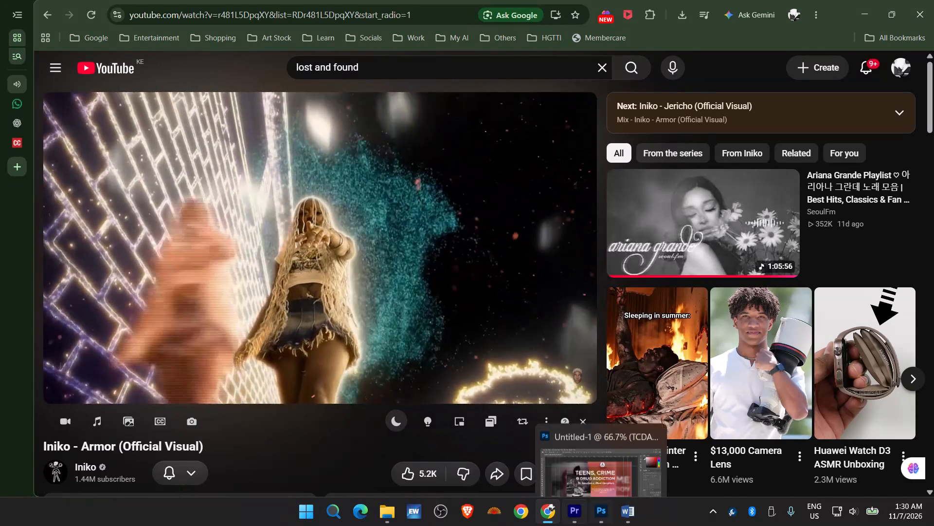
Switch to Adobe Premiere Pro with the spark recap project.
left_click(578, 525)
left_click(578, 525)
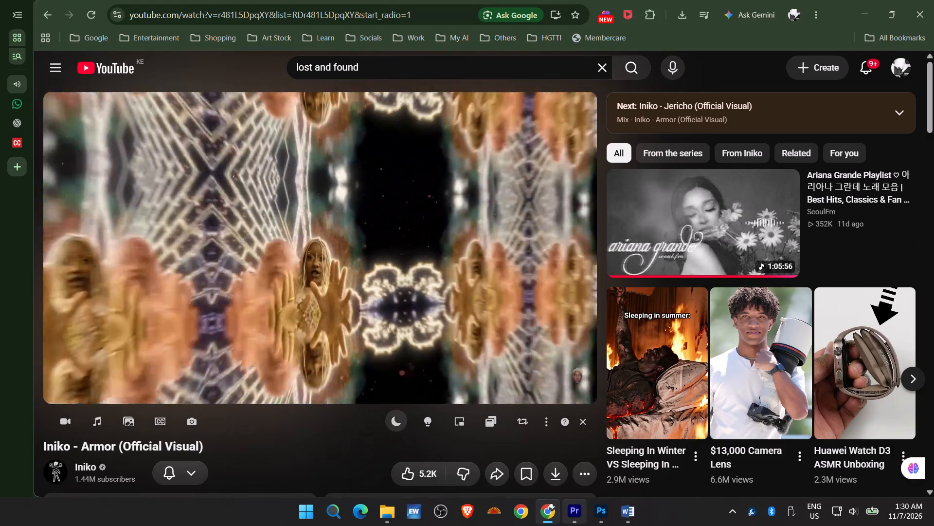
left_click(436, 308)
left_click(573, 514)
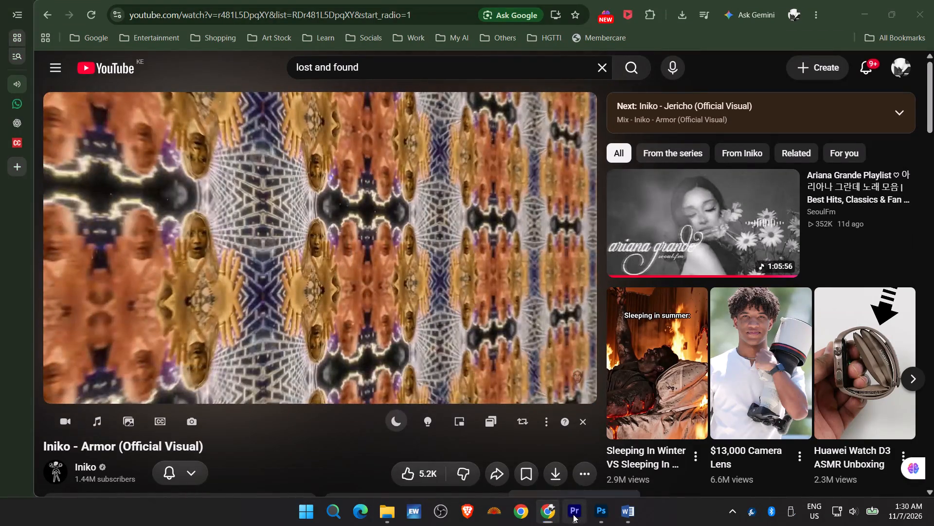
Play through the start of the last A1 announcement audio clip and trim its beginning to 00;02;54;36.
key("space")
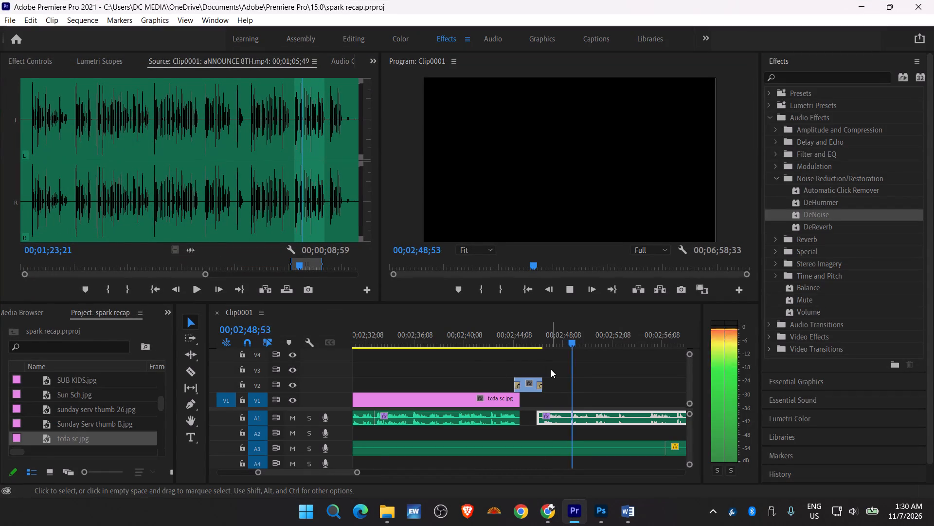
left_click_drag(357, 472, 371, 474)
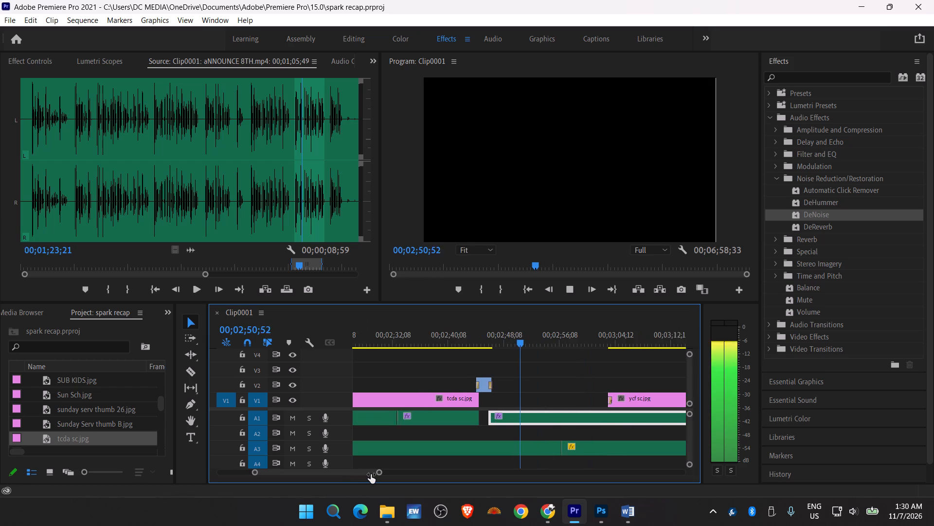
left_click_drag(371, 474, 376, 474)
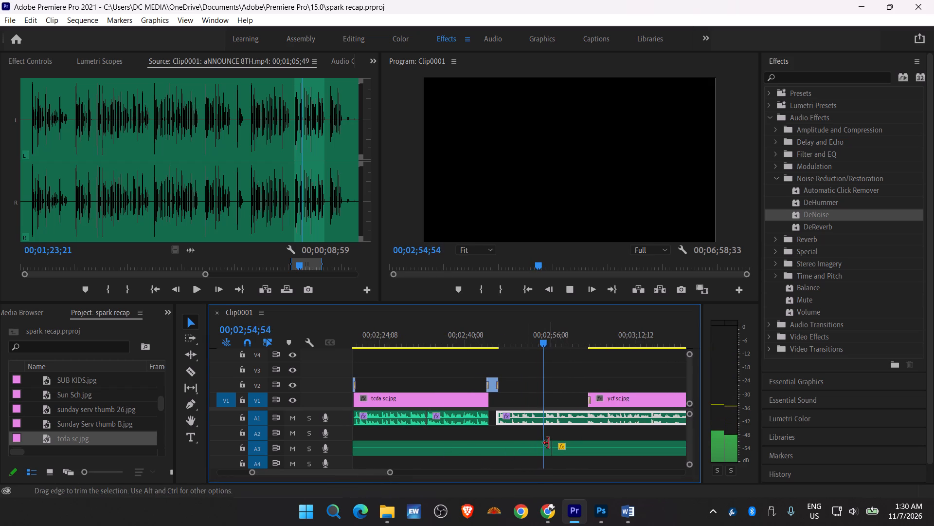
key("space")
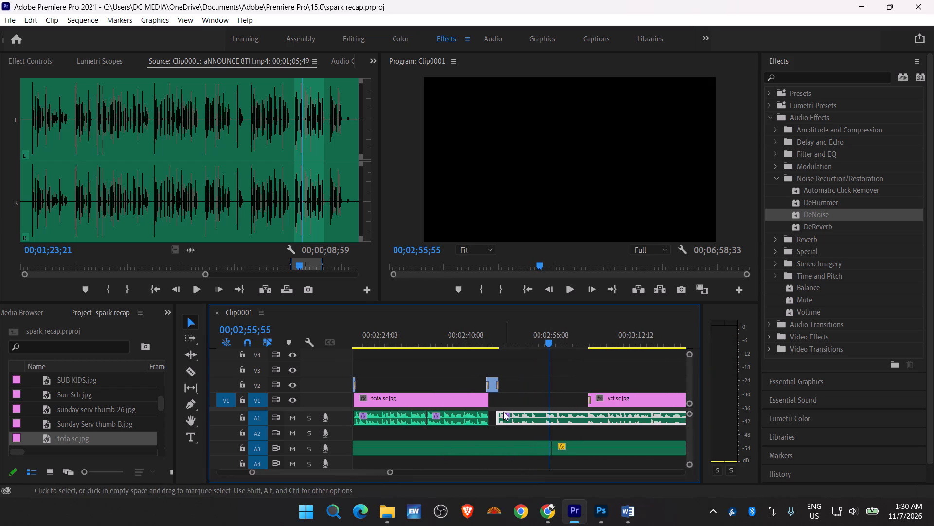
key("Left")
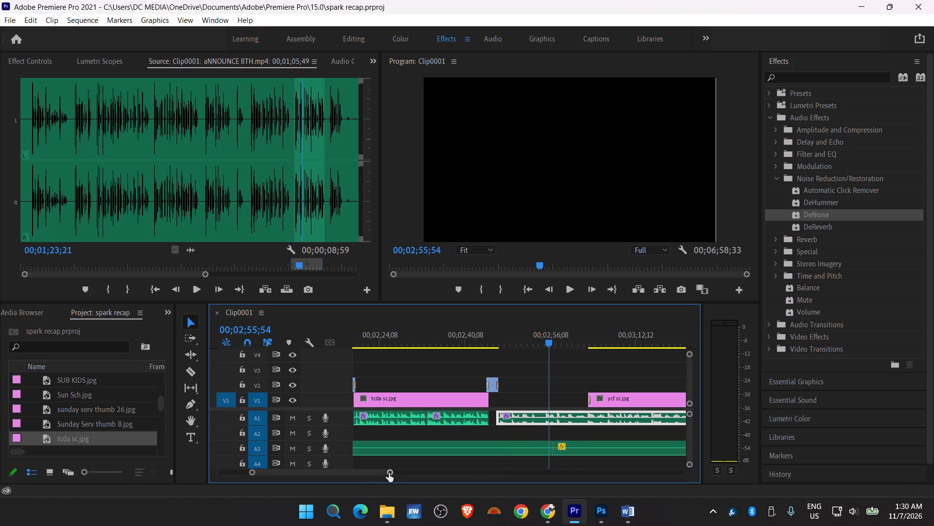
left_click_drag(389, 473, 362, 473)
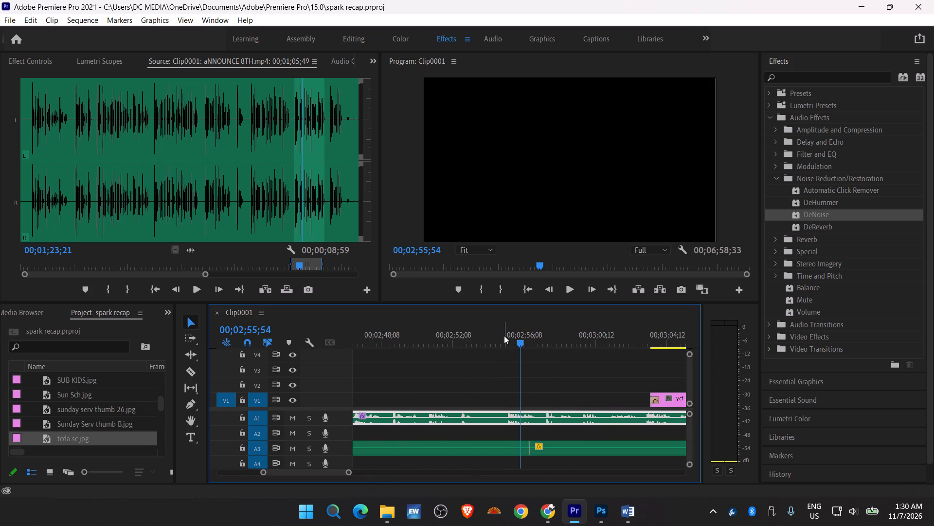
left_click(504, 336)
left_click_drag(504, 336, 498, 337)
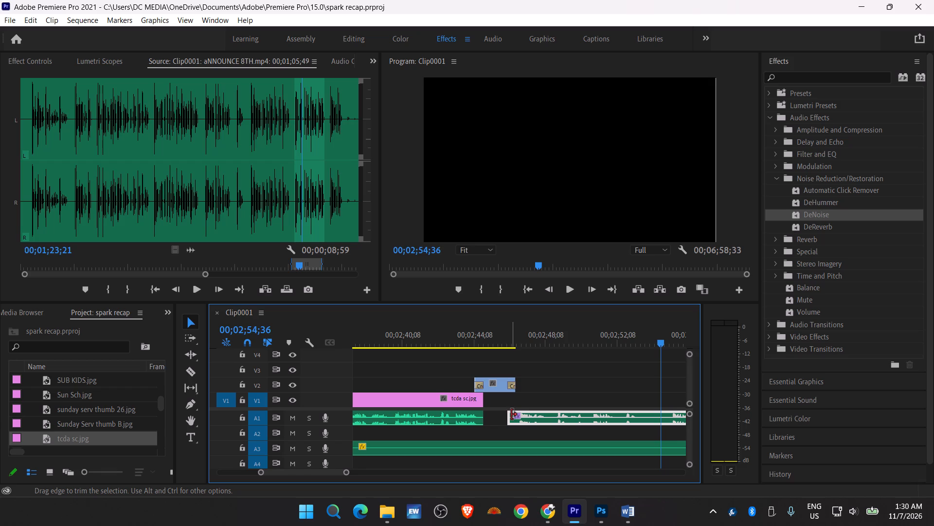
left_click_drag(512, 414, 662, 418)
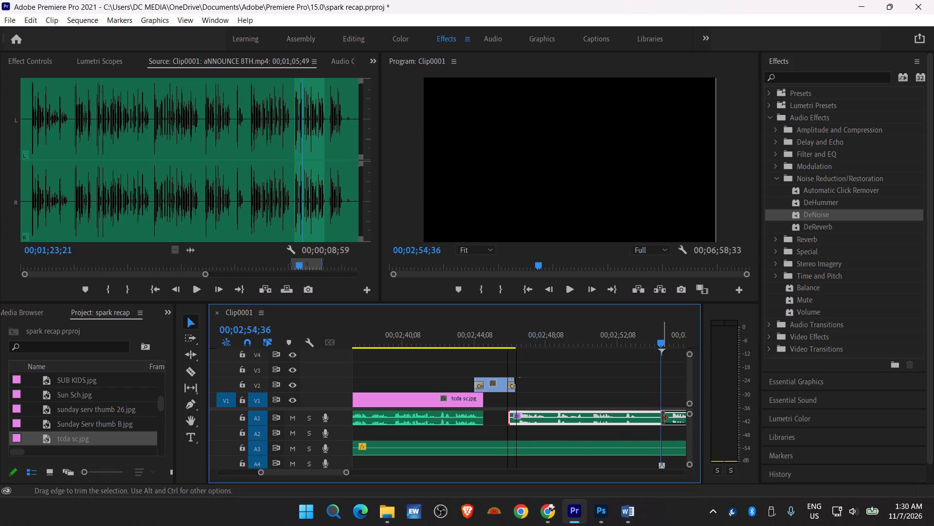
Move the trimmed A1 announcement clip earlier so it starts at about 00;02;46, near the end of the V2 clip.
scroll(662, 418, "left", 2)
scroll(553, 416, "right", 1)
scroll(586, 415, "left", 1)
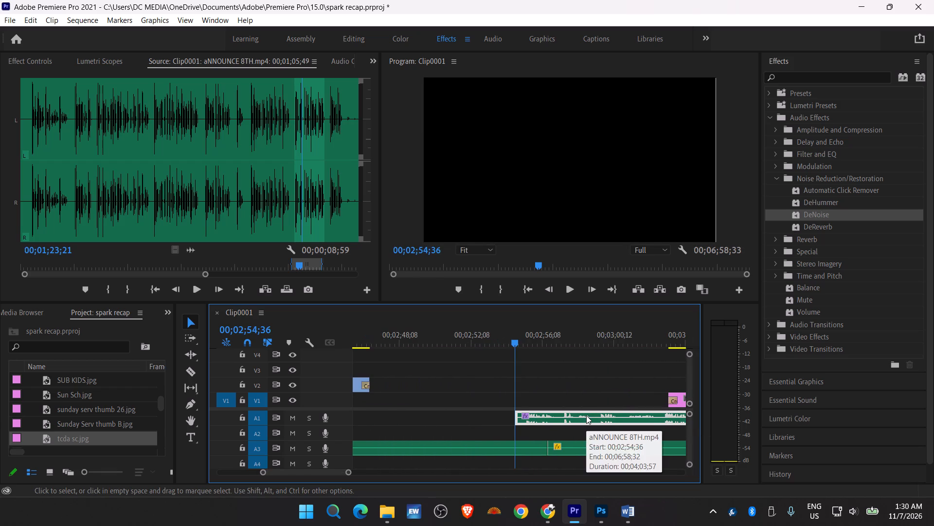
scroll(586, 415, "left", 1)
left_click_drag(595, 415, 445, 413)
Split the A3 audio at the start of the moved A1 clip and delete the segment up to the next A3 clip.
left_click(358, 336)
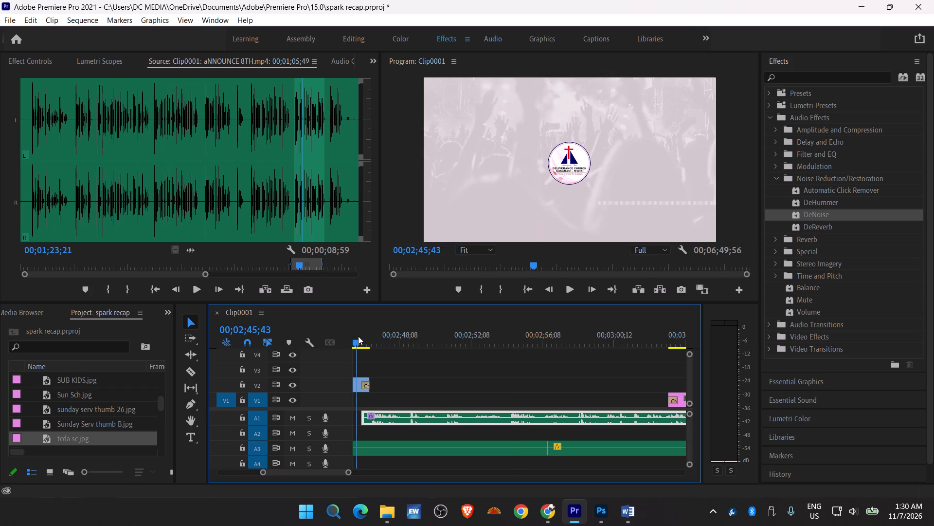
key("c")
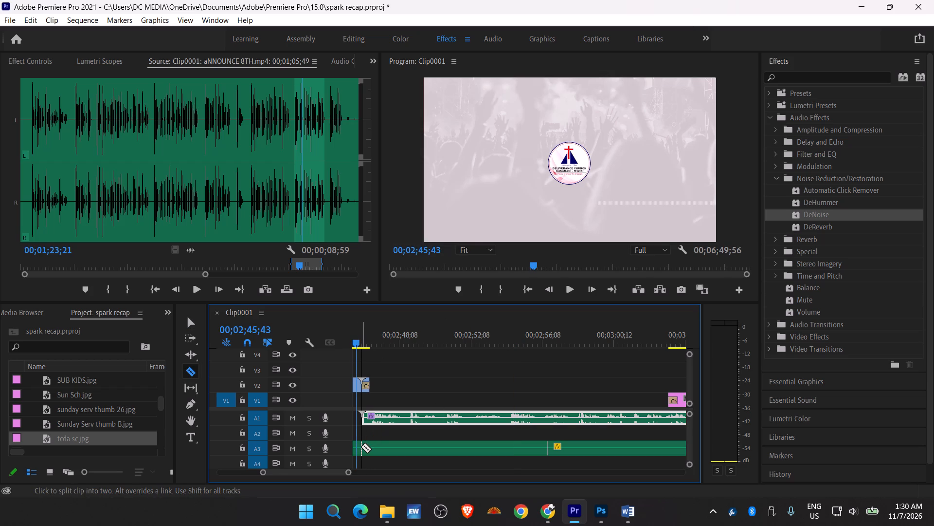
left_click(361, 447)
key("v")
left_click(436, 451)
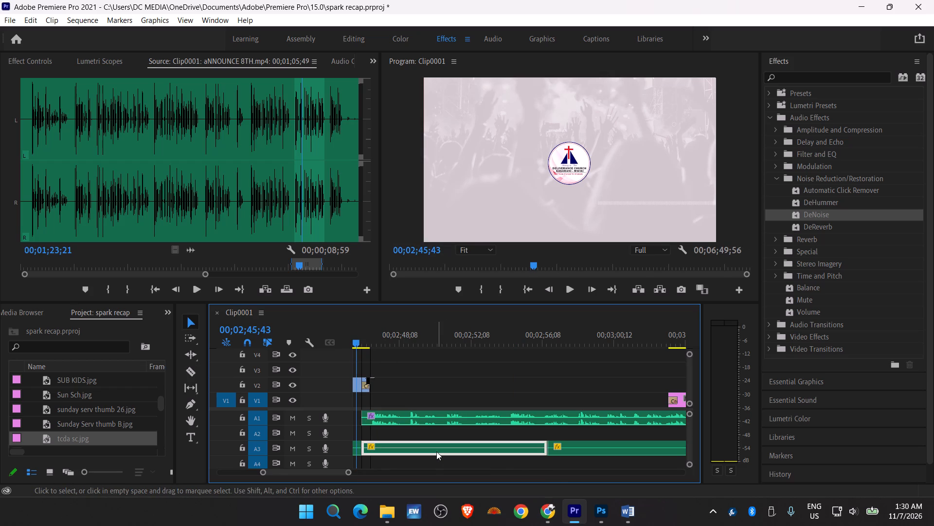
key("BackSpace")
Play the sequence from 00;02;45;43 to 00;03;04;01 and delete the ycf sc.jpg clip from V1.
key("space")
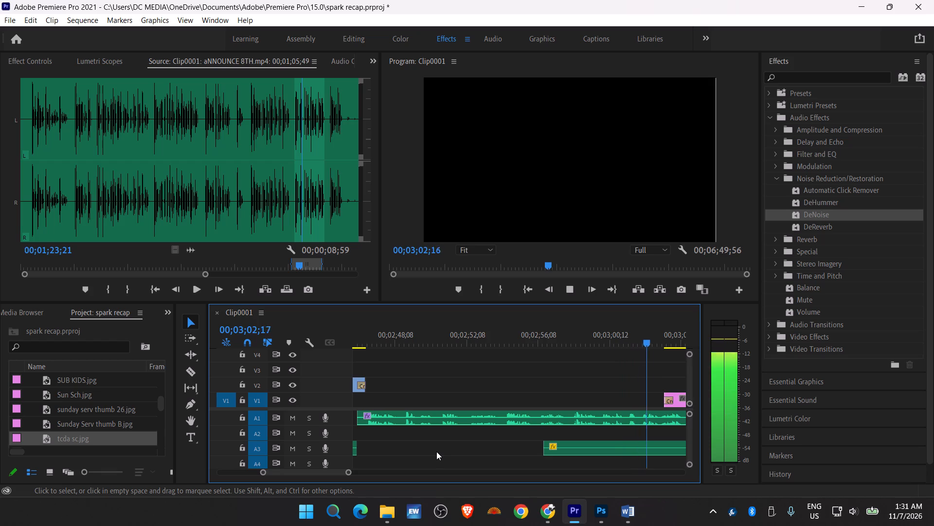
key("space")
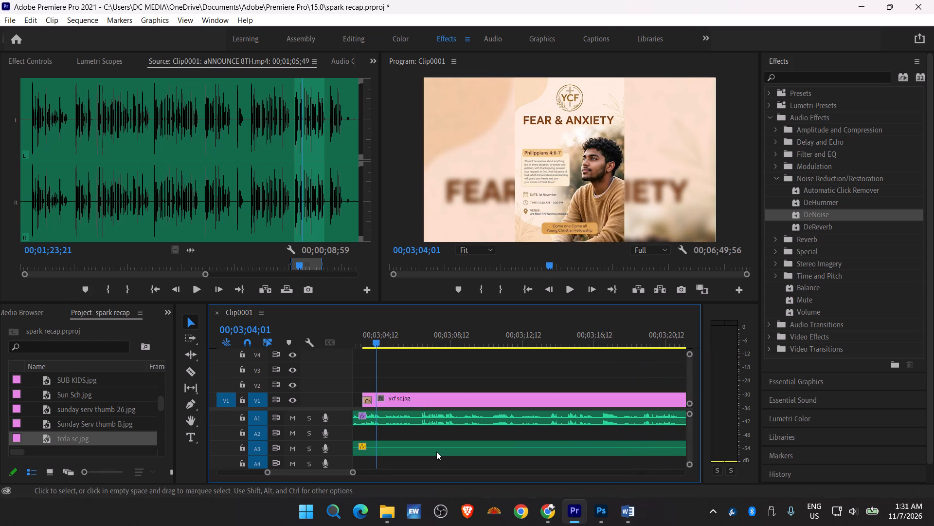
left_click(443, 402)
key("BackSpace")
Play the sequence from 00;03;04;01 to the end of the announcement and split the A1 narration at 00;03;21;28.
key("space")
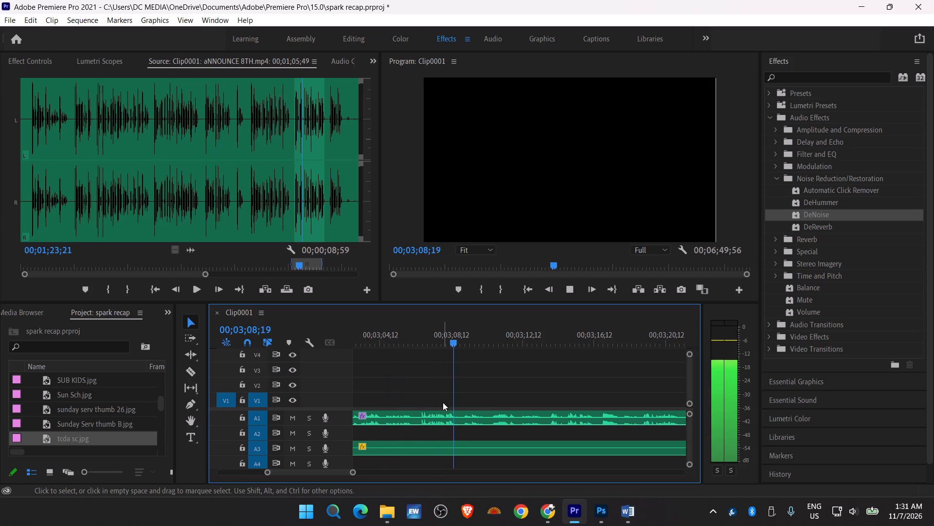
key("c")
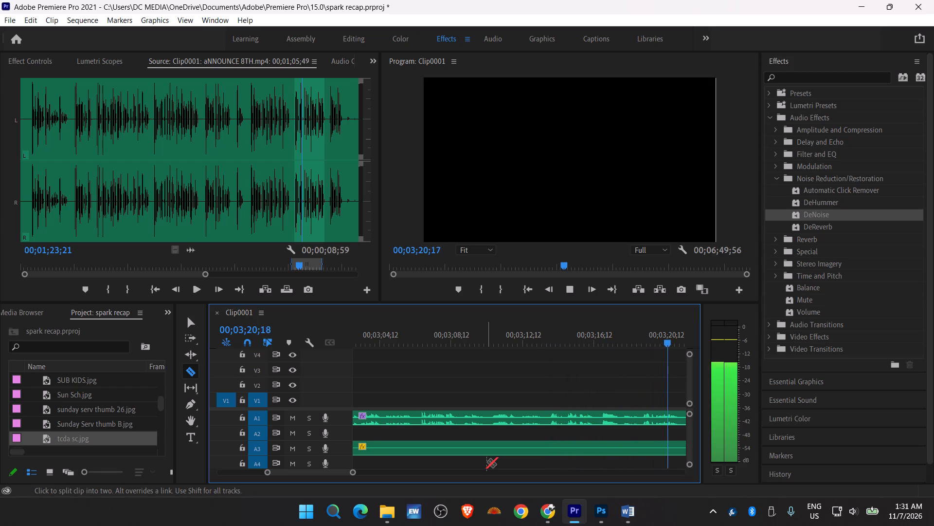
key("space")
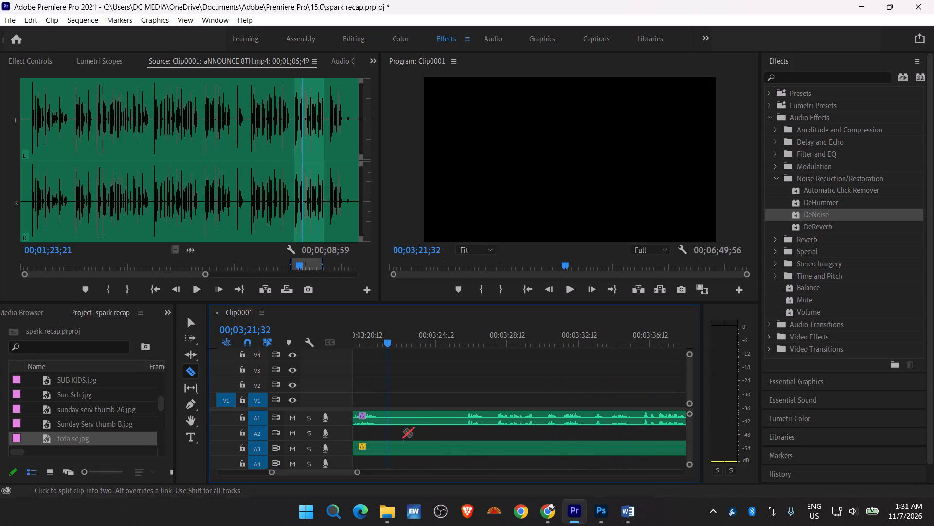
key("Left")
key("Left")
key("Left")
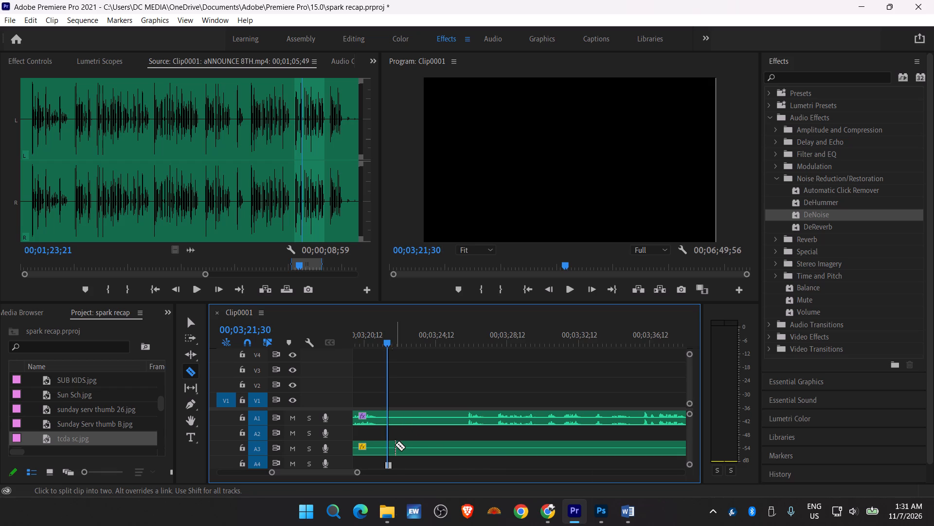
key("Left")
left_click(389, 413)
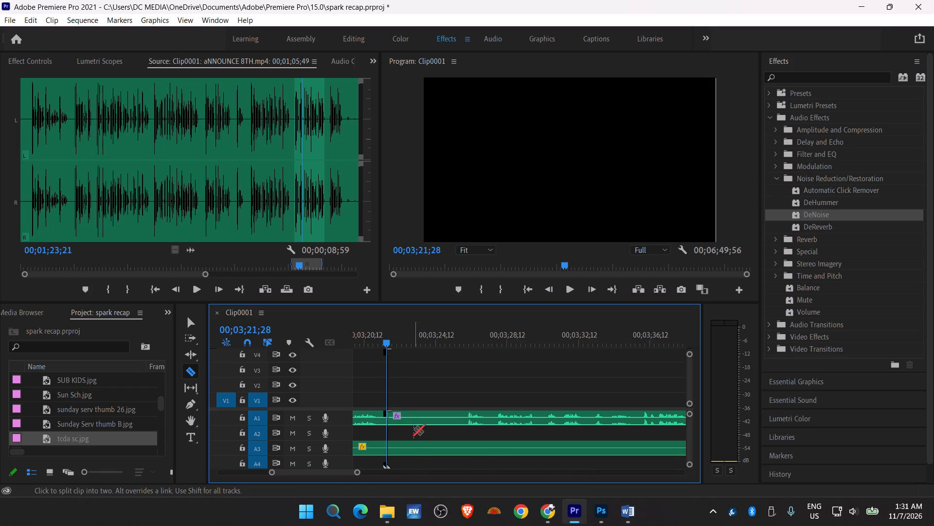
Trim the start of the A1 clip after the split to about 00;03;25, just before its next speech.
key("v")
left_click_drag(389, 417, 413, 418)
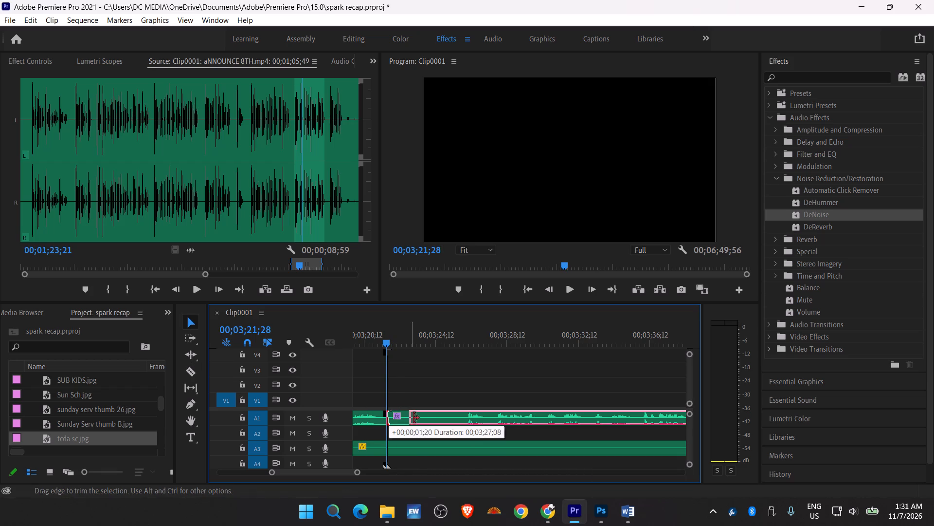
left_click_drag(413, 418, 456, 422)
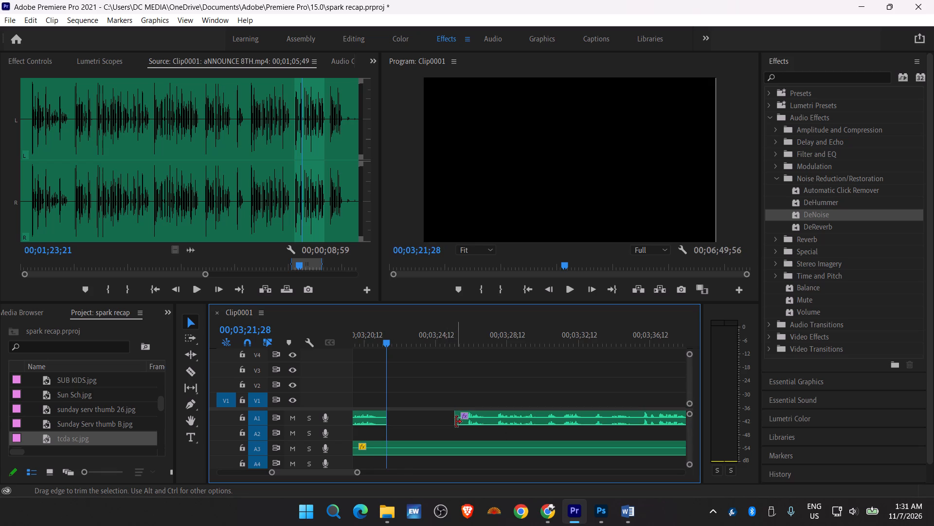
Duplicate the Announce Outro clip on V2 over the end of the split A1 narration, starting at about 00;03;21;10.
left_click_drag(358, 473, 392, 471)
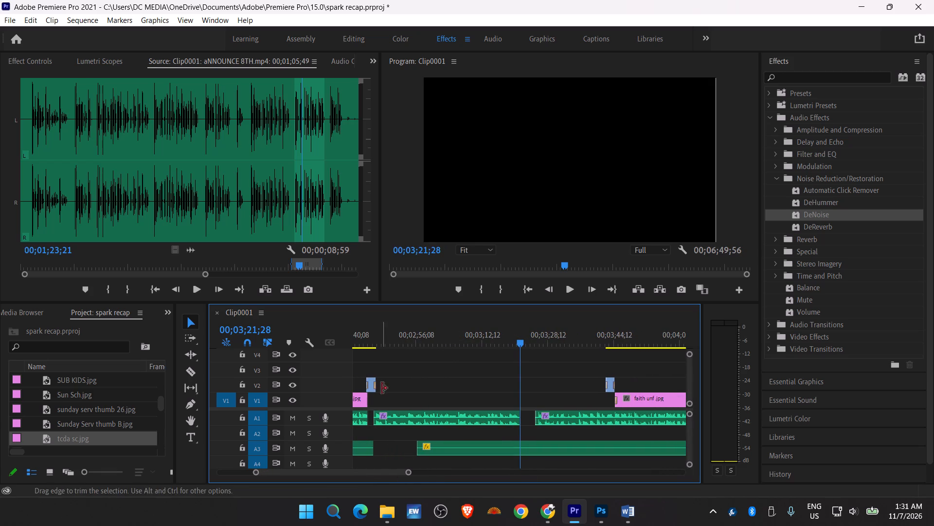
left_click(371, 390)
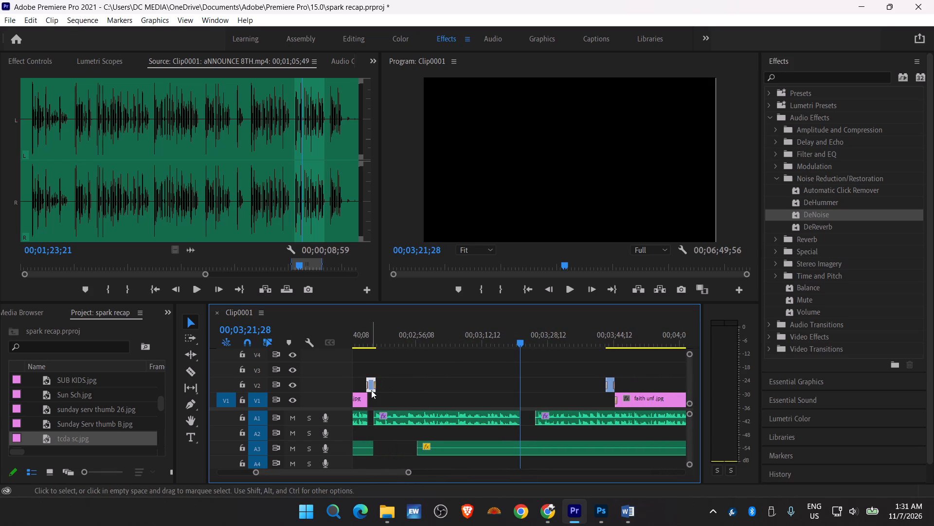
left_click_drag(371, 390, 523, 391, "alt")
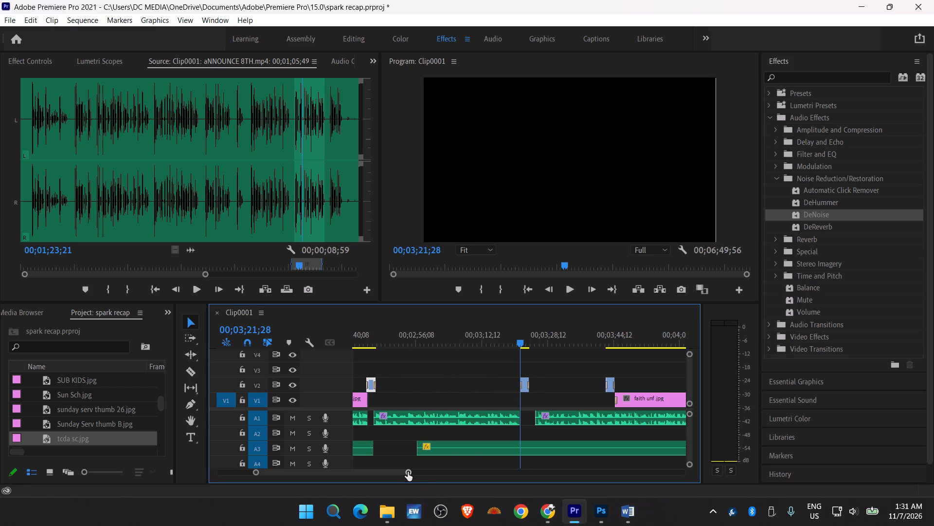
left_click_drag(408, 472, 359, 469)
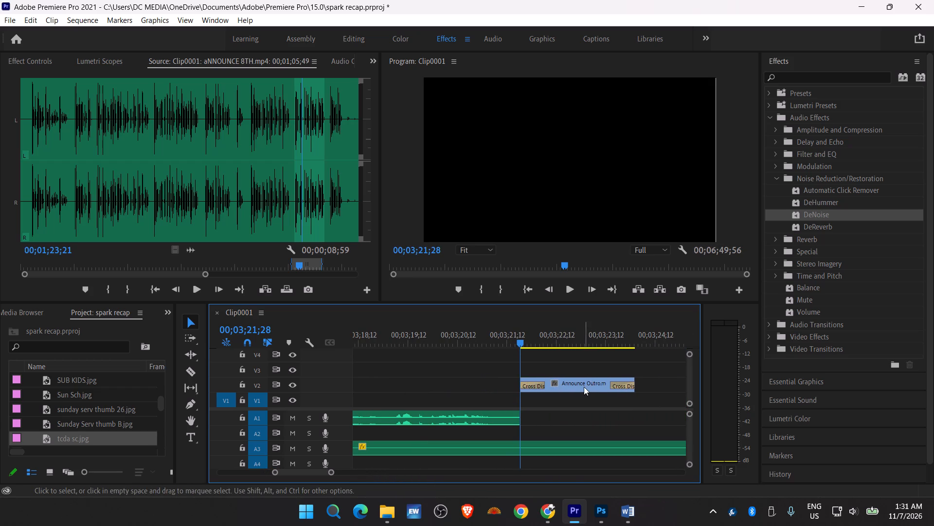
left_click_drag(584, 387, 570, 386)
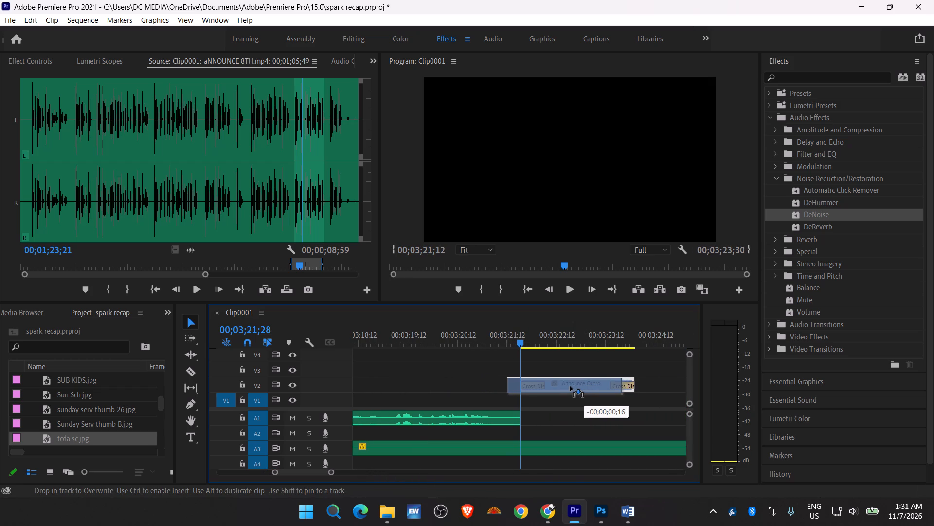
left_click_drag(570, 386, 568, 386)
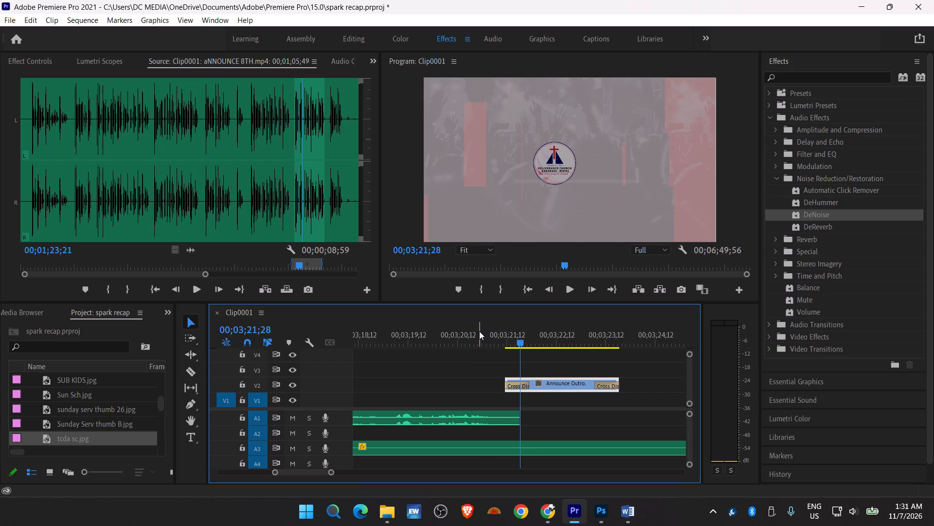
Play back the duplicated Announce Outro clip and the opening of the following A1 narration up to 00;03;29;48.
left_click(479, 331)
key("space")
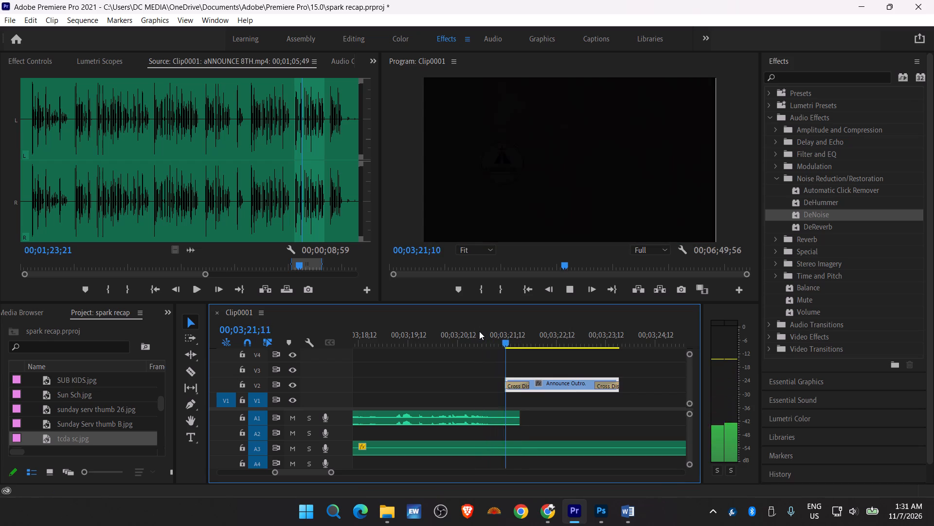
key("space")
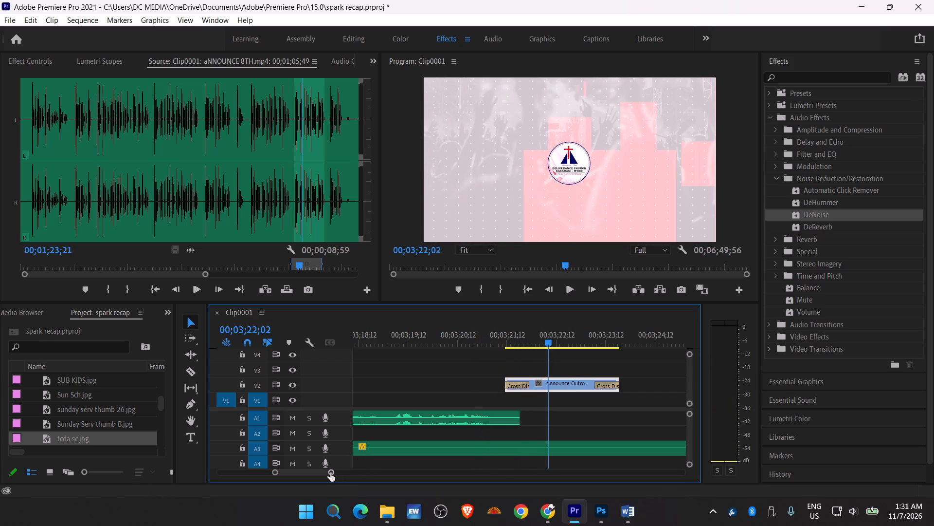
left_click_drag(330, 472, 372, 472)
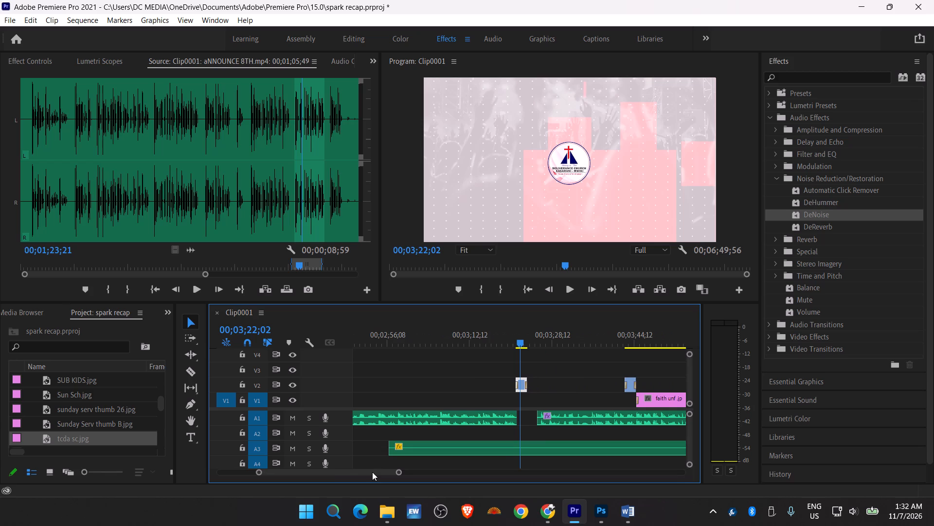
key("space")
key("space")
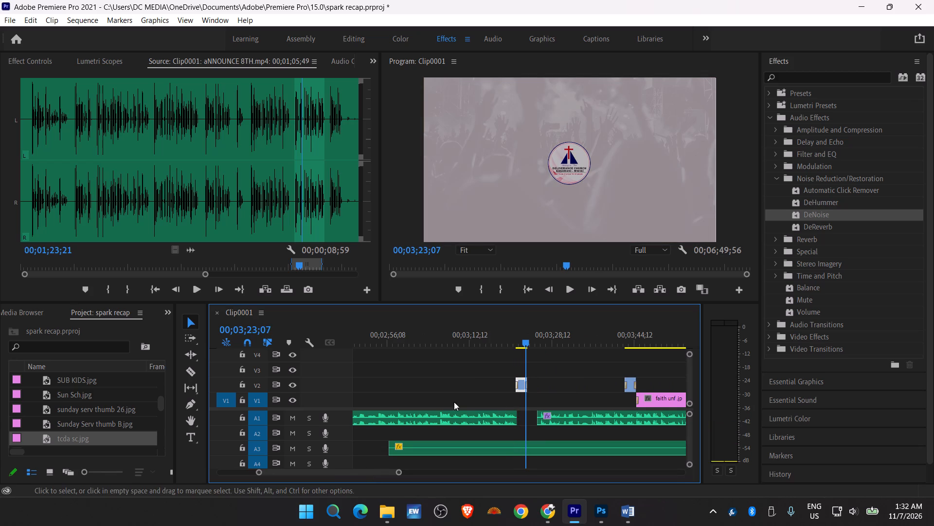
left_click(539, 357)
key("space")
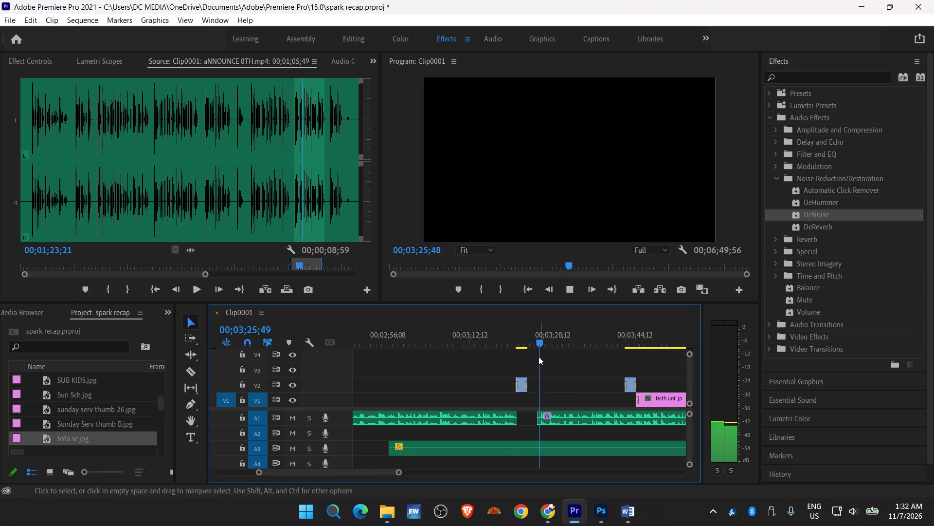
key("space")
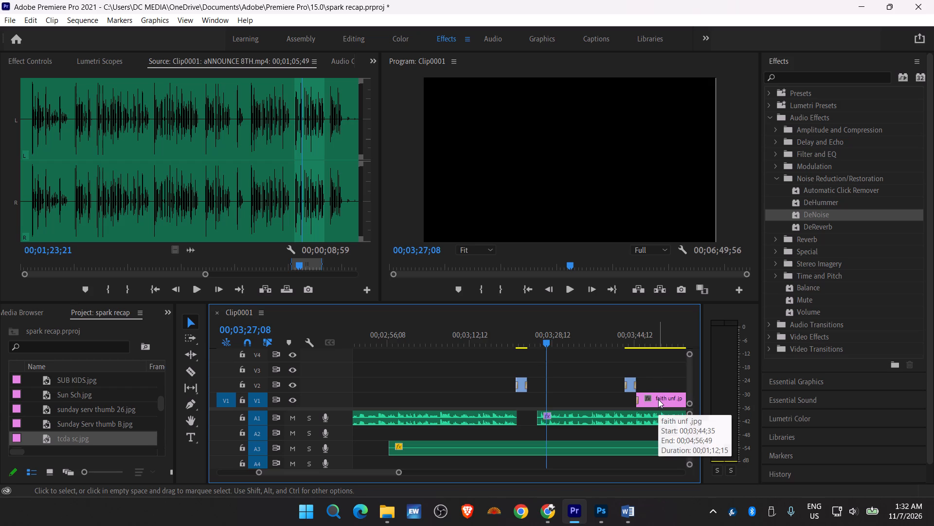
key("space")
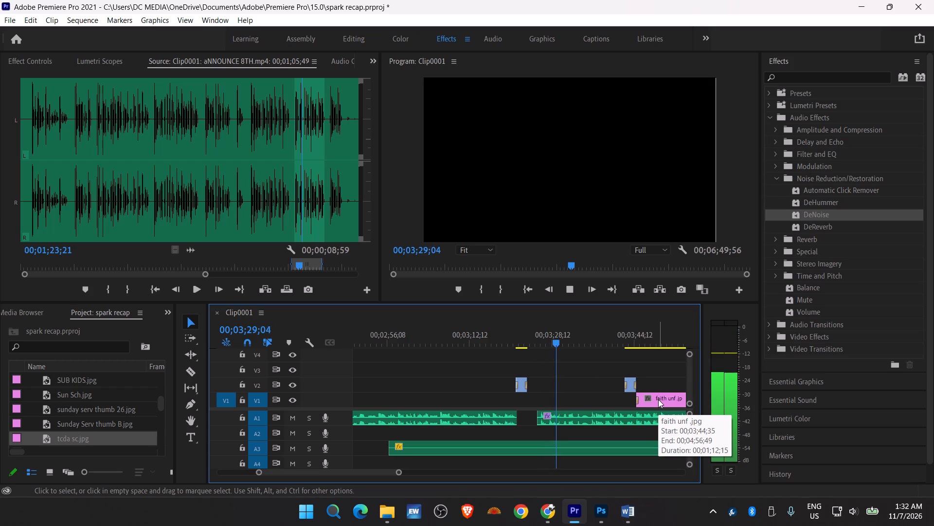
key("space")
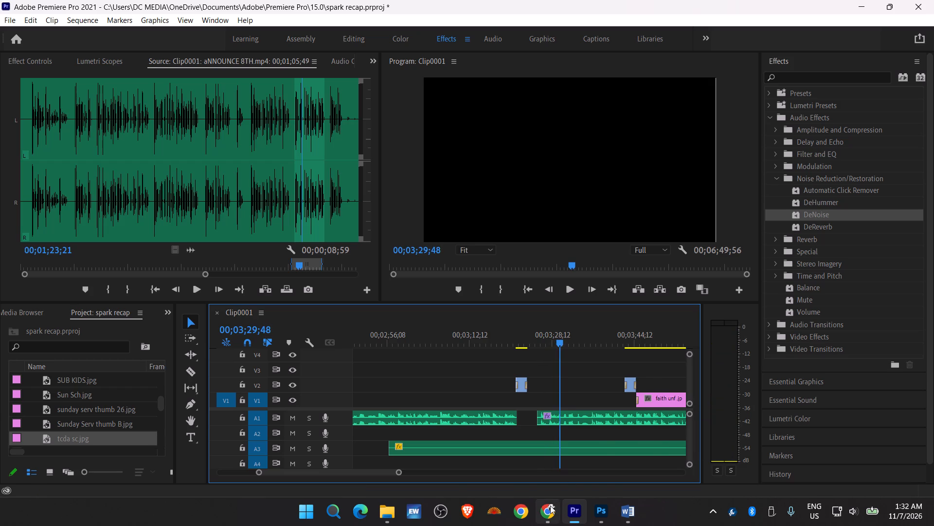
Switch to Chrome and search Google Images for "questions" in a new tab.
left_click(550, 506)
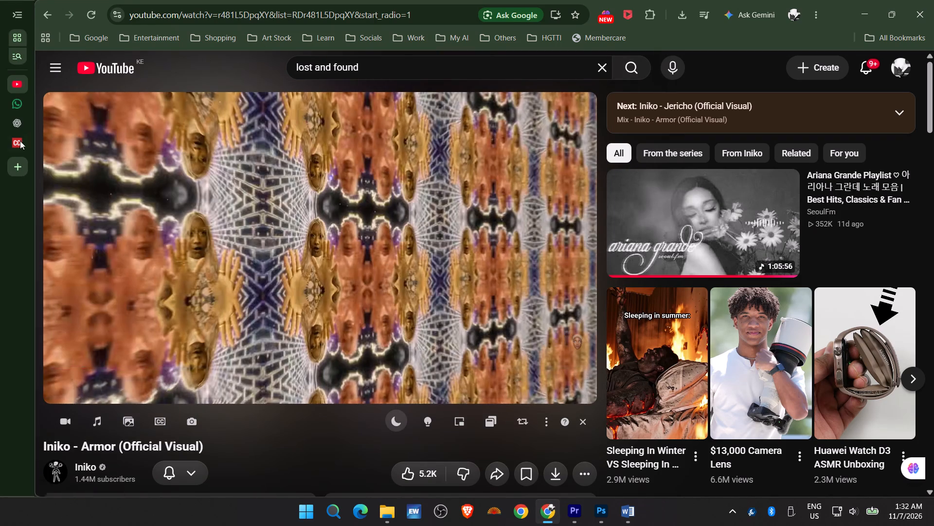
left_click(37, 163)
type("questions")
key("Return")
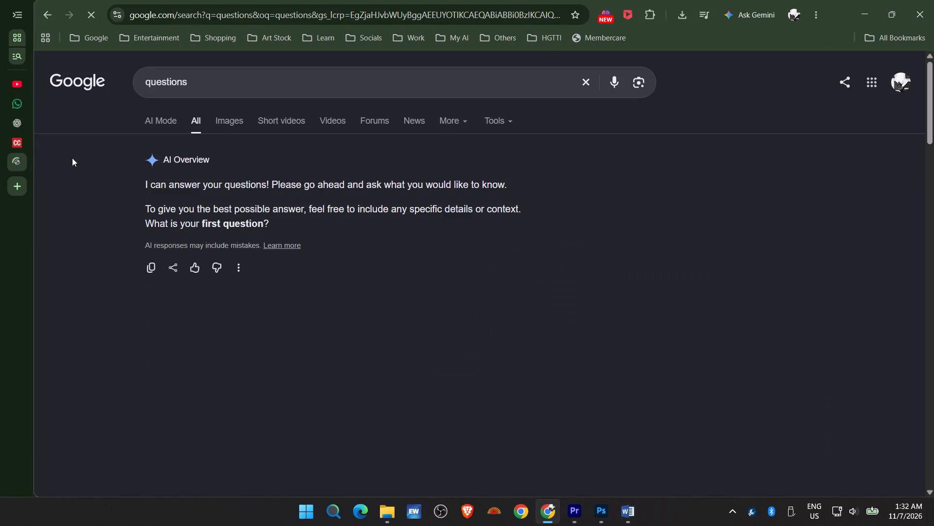
left_click(224, 129)
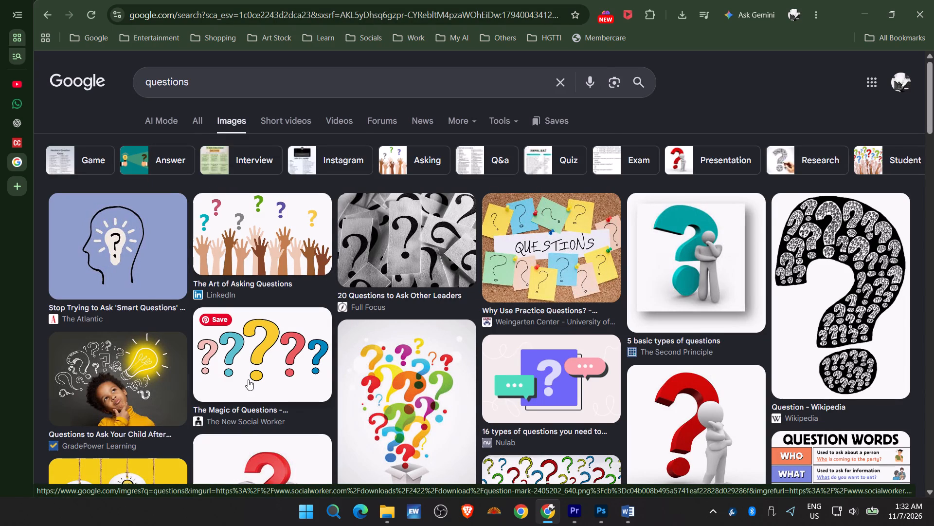
Examine the "questions" image results for a picture to illustrate the narration.
scroll(248, 379, "down", 2)
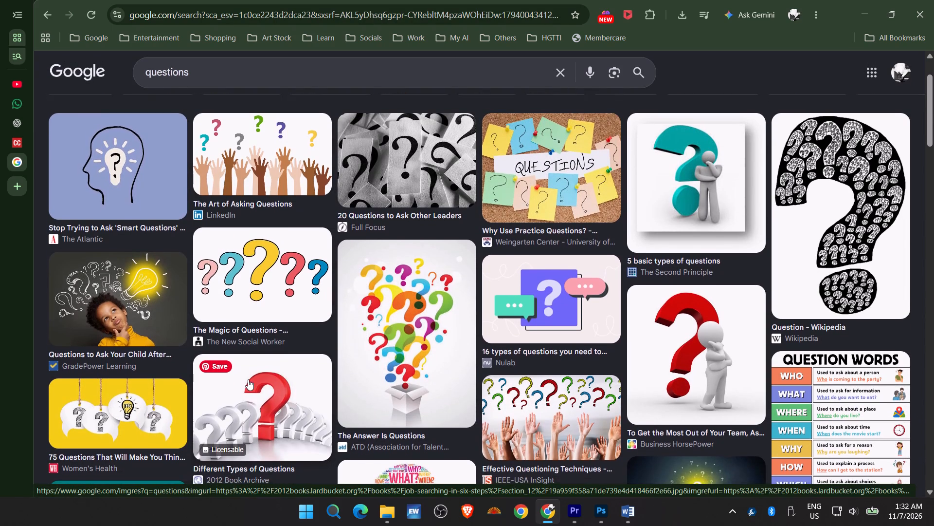
scroll(248, 379, "down", 2)
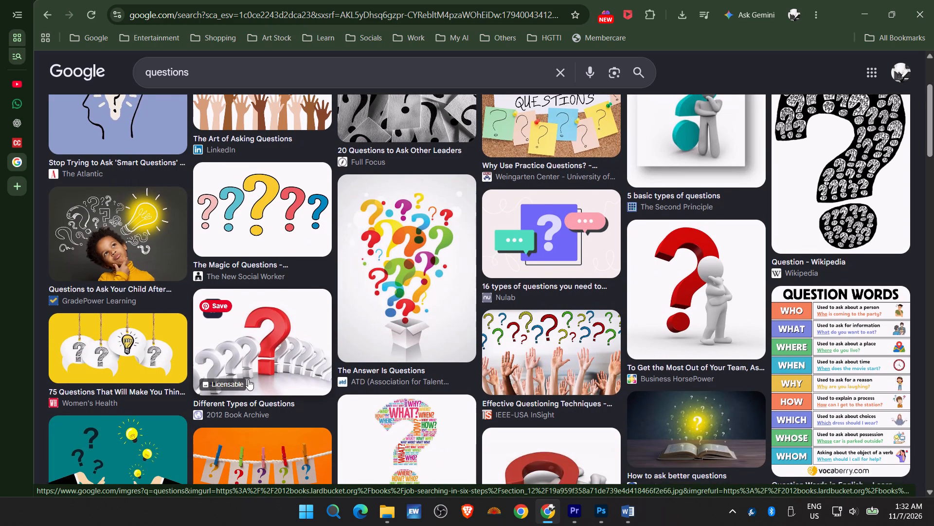
scroll(248, 379, "down", 2)
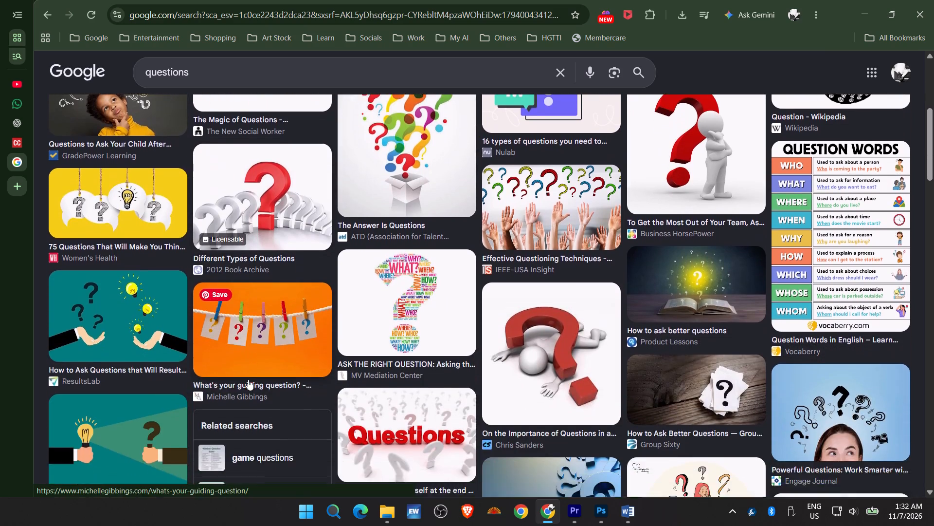
scroll(248, 379, "down", 2)
scroll(248, 379, "right", 2)
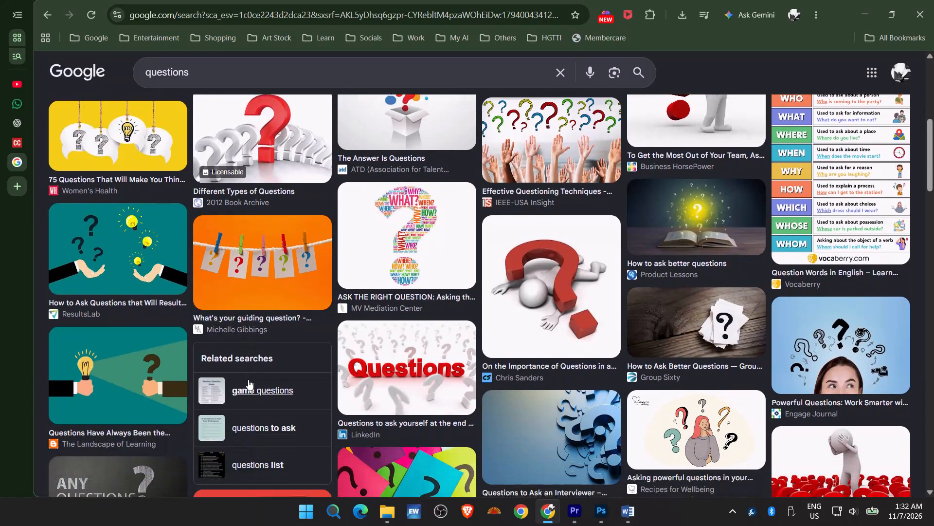
scroll(248, 379, "right", 1)
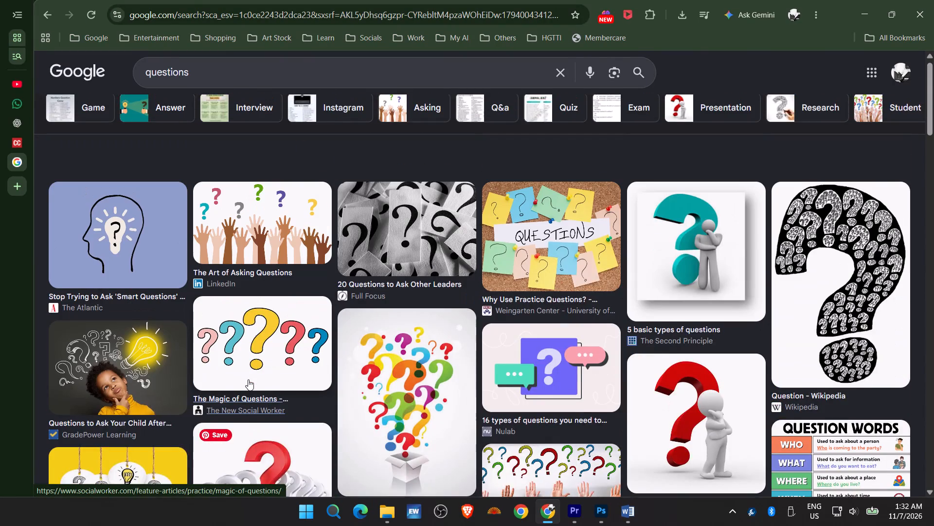
Search Google Images for "questions about faith" and open the preview of the Parenting for Faith speech-bubble questions image.
left_click(215, 77)
key("space")
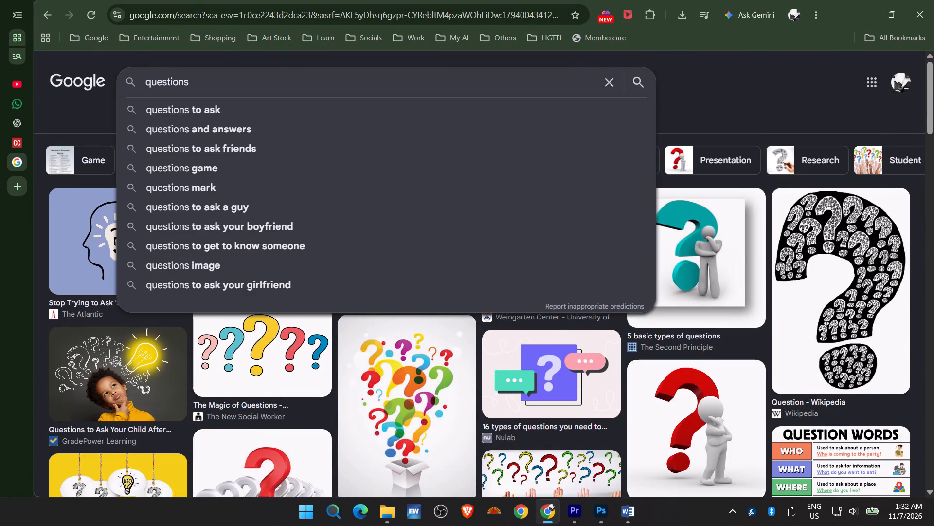
type("about faith")
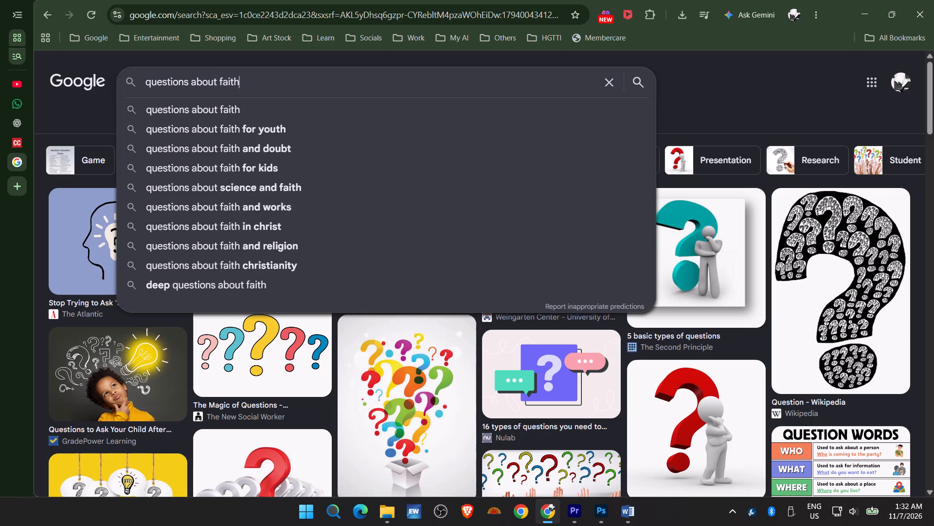
key("Return")
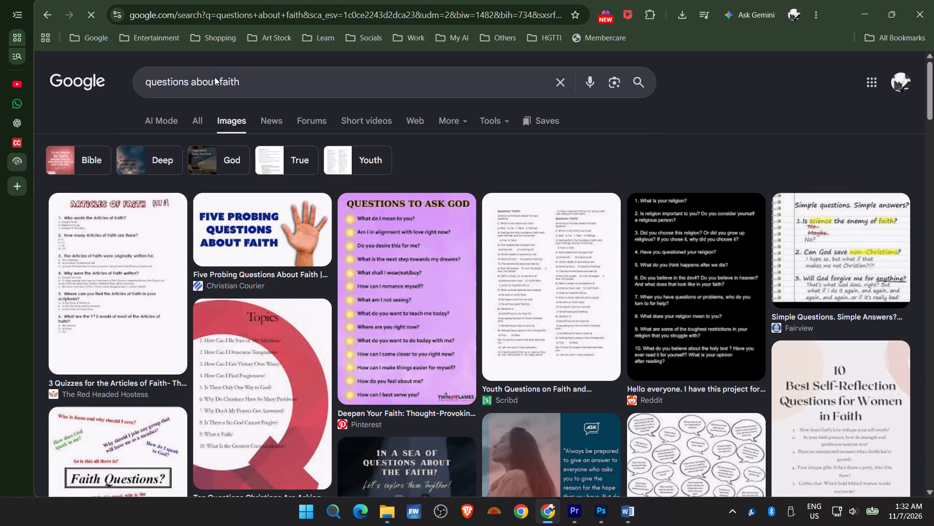
scroll(245, 384, "down", 2)
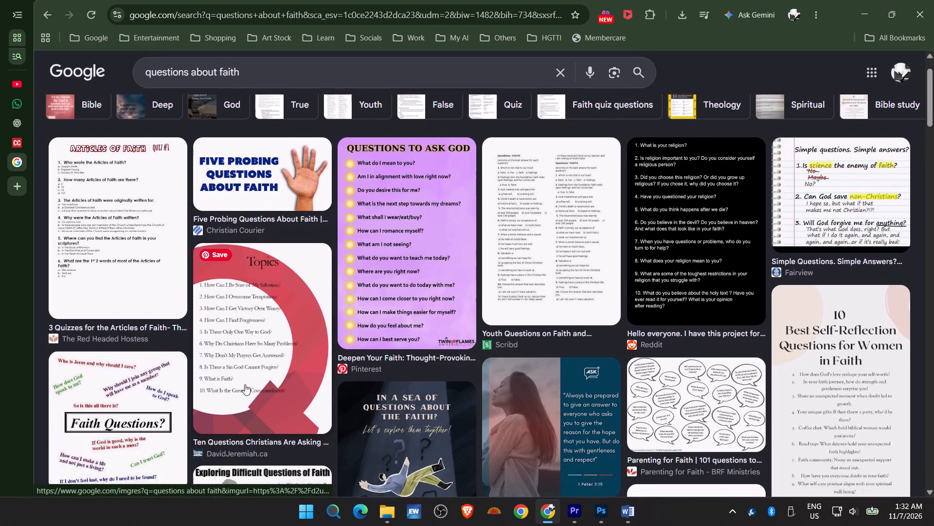
scroll(245, 384, "down", 3)
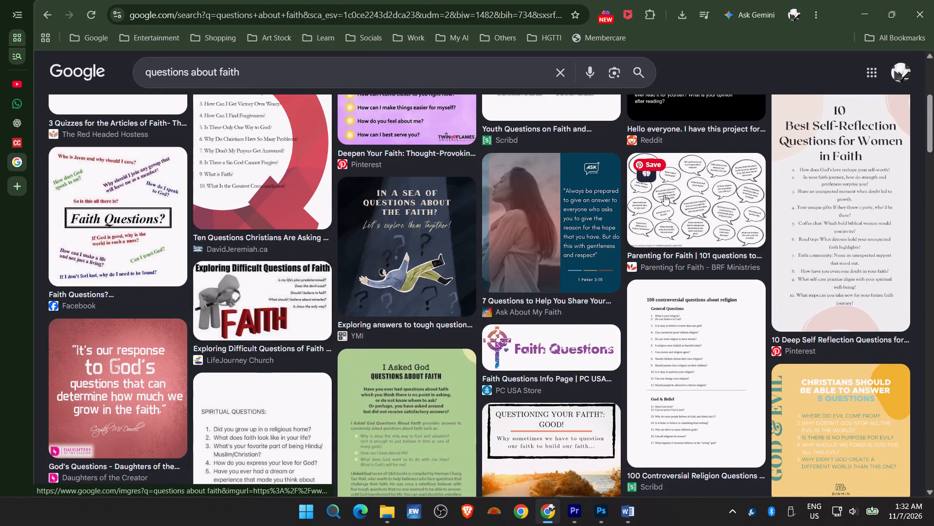
left_click(677, 209)
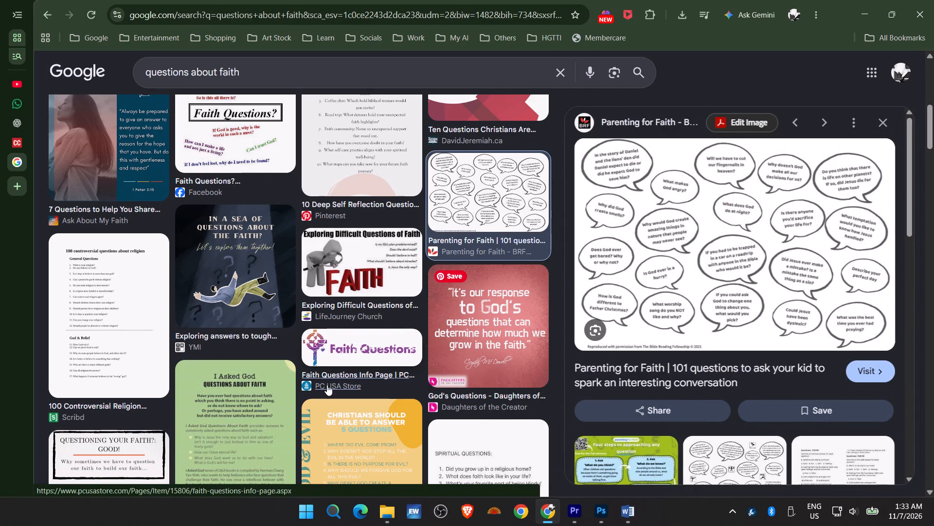
Examine more of the "questions about faith" image results for a picture to illustrate the narration.
scroll(327, 385, "down", 4)
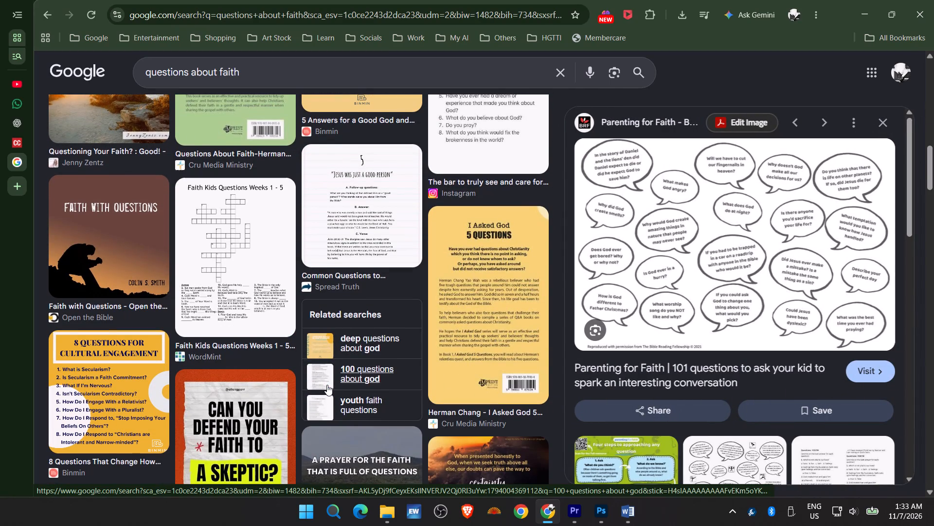
scroll(327, 385, "down", 5)
scroll(327, 385, "up", 2)
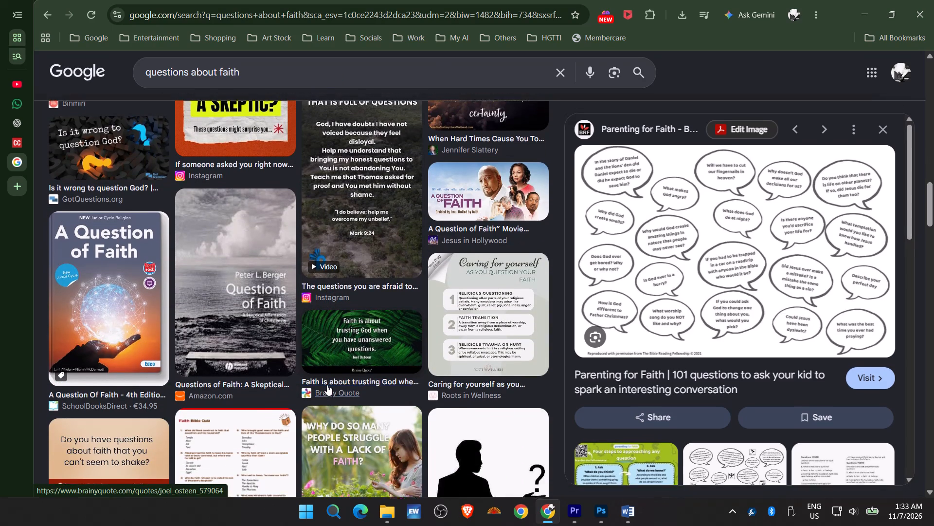
scroll(327, 385, "up", 6)
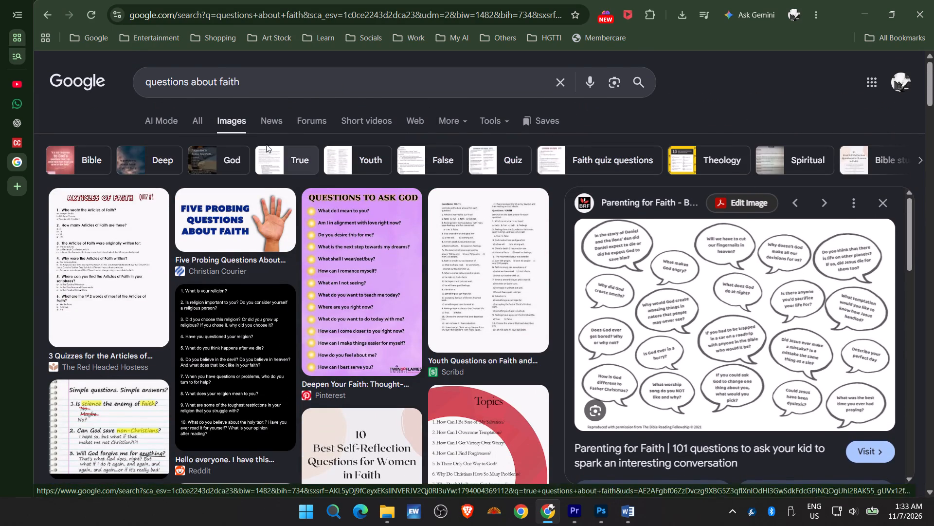
Replace the image search query and search Google Images for "faith questions".
left_click(282, 79)
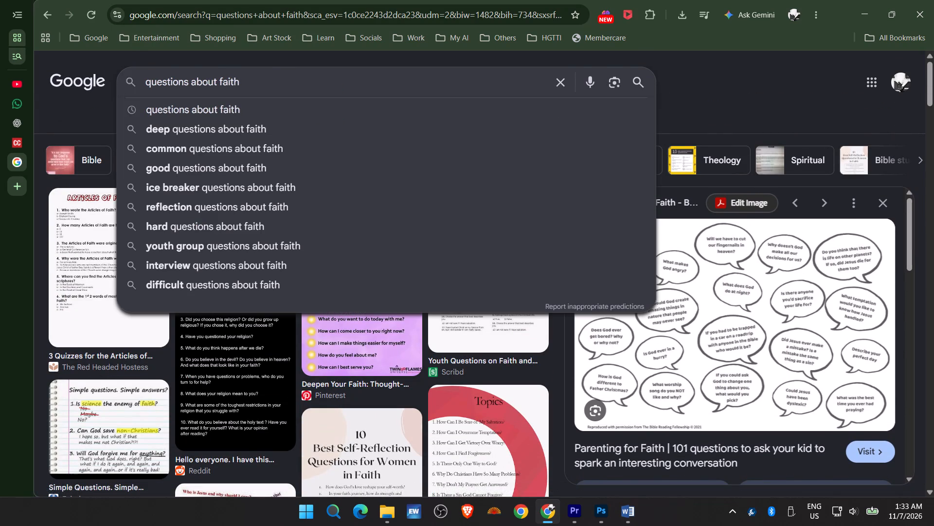
key("BackSpace")
key("BackSpace")
key("BackSpace")
key("BackSpace")
key("BackSpace")
key("BackSpace")
key("BackSpace")
key("BackSpace")
key("BackSpace")
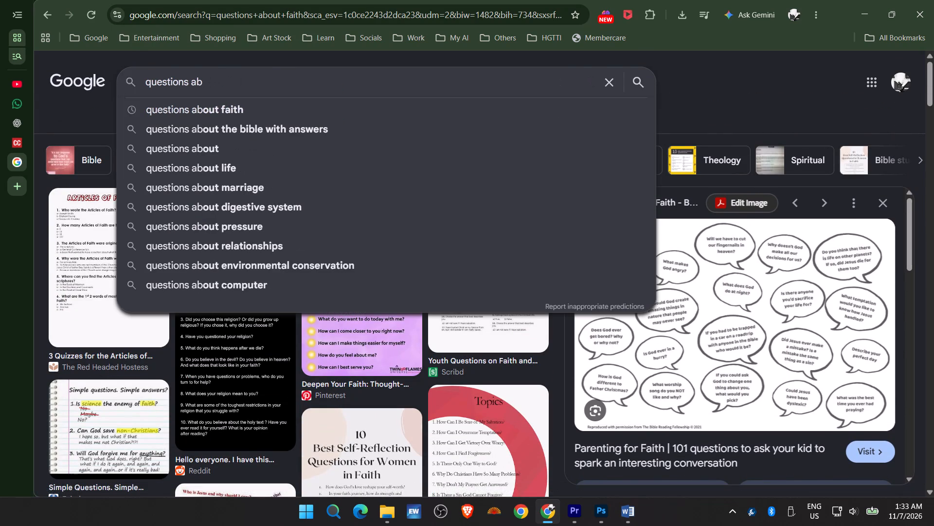
key("BackSpace")
key("BackSpace")
key("BackSpace")
key("BackSpace")
key("BackSpace")
key("BackSpace")
key("BackSpace")
key("BackSpace")
key("BackSpace")
key("BackSpace")
key("BackSpace")
key("BackSpace")
key("BackSpace")
key("BackSpace")
key("BackSpace")
key("BackSpace")
key("BackSpace")
key("BackSpace")
key("BackSpace")
key("BackSpace")
key("BackSpace")
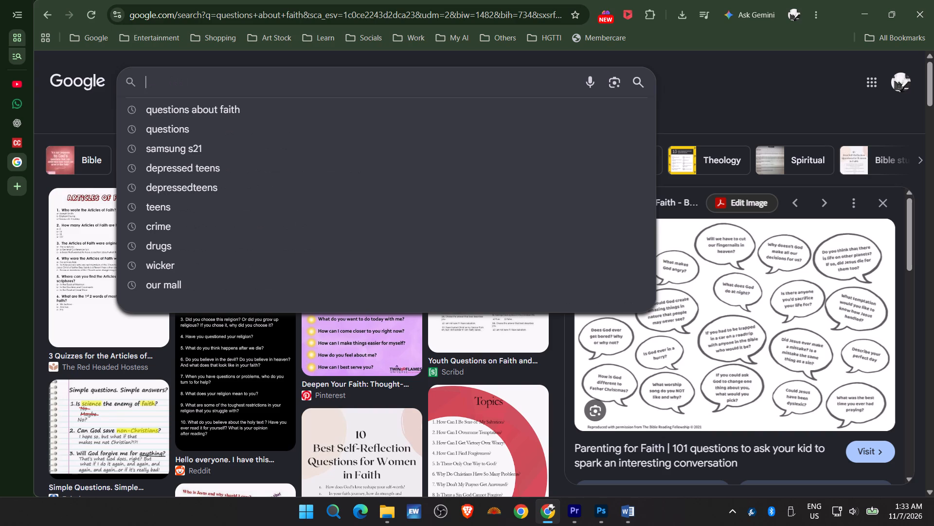
type("faith questions")
key("Return")
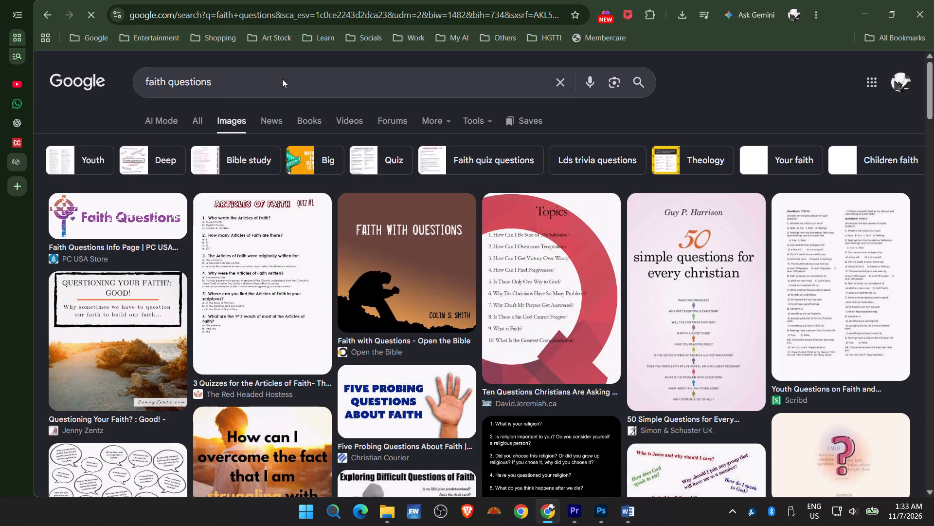
Find the Elim Pentecostal Church "Faith, truth, and tough questions" image of paper question-mark bubbles and save it as a JPG in Downloads.
scroll(295, 331, "down", 6)
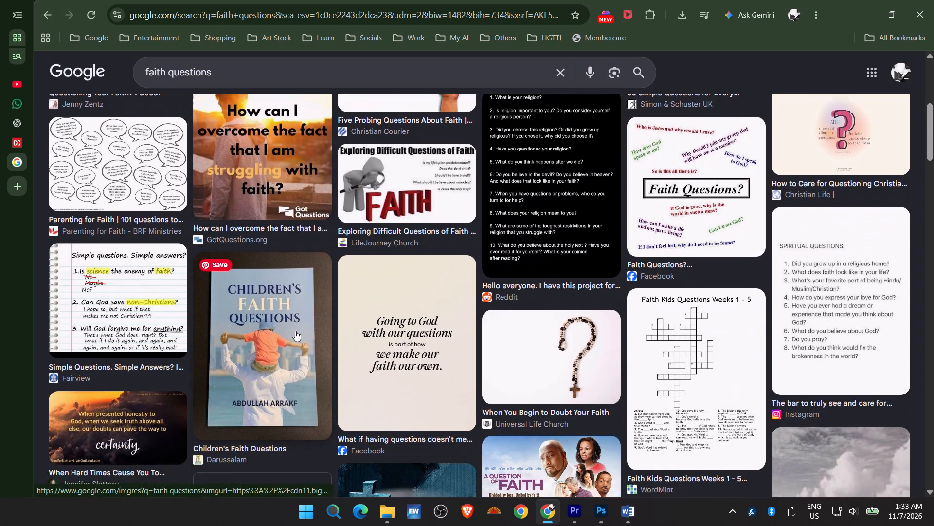
scroll(295, 331, "down", 2)
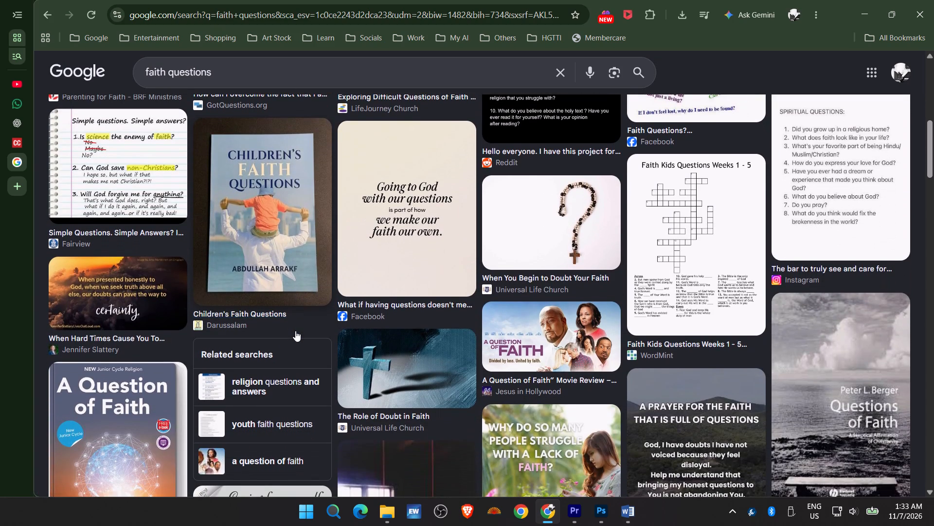
scroll(295, 331, "down", 1)
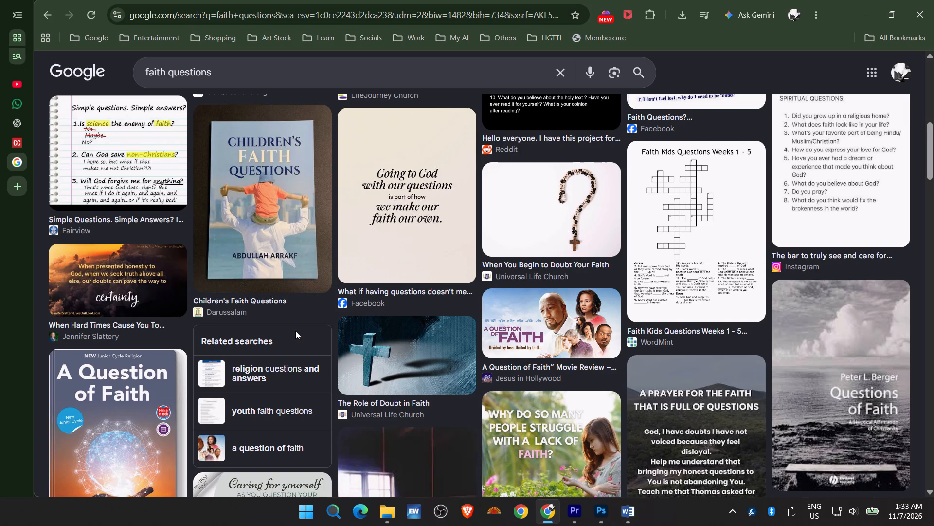
scroll(295, 331, "down", 4)
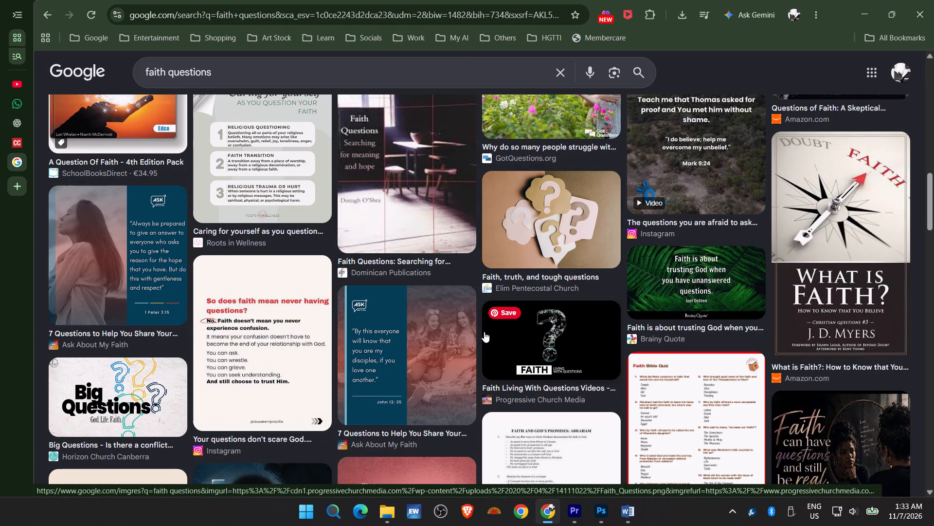
left_click(560, 239)
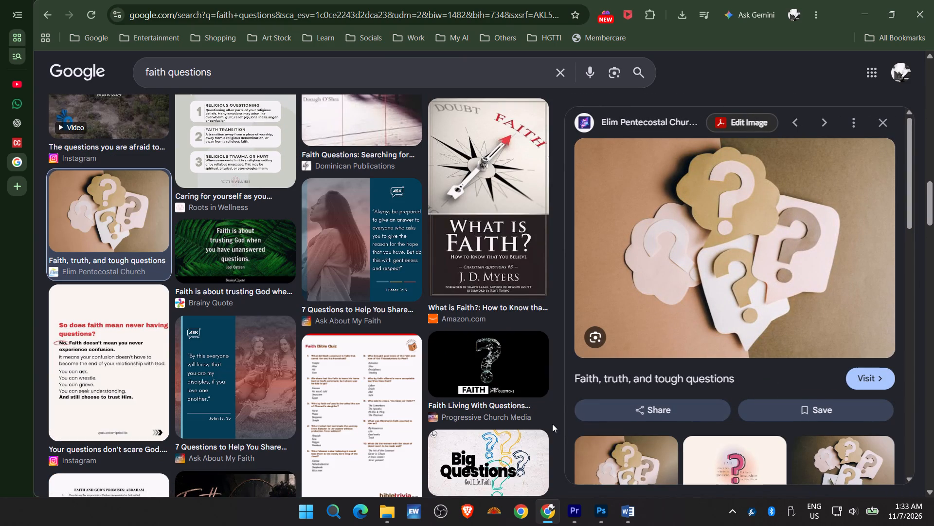
right_click(673, 271)
left_click(559, 304)
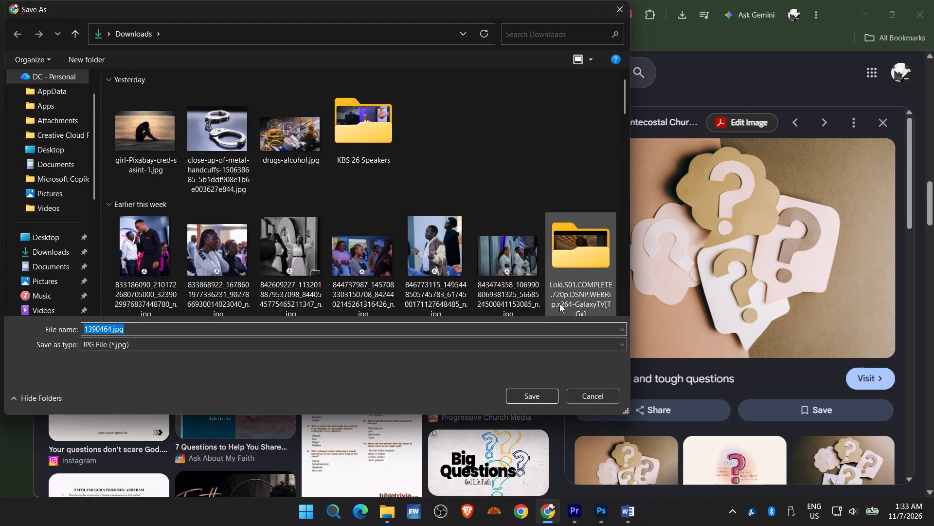
left_click(523, 397)
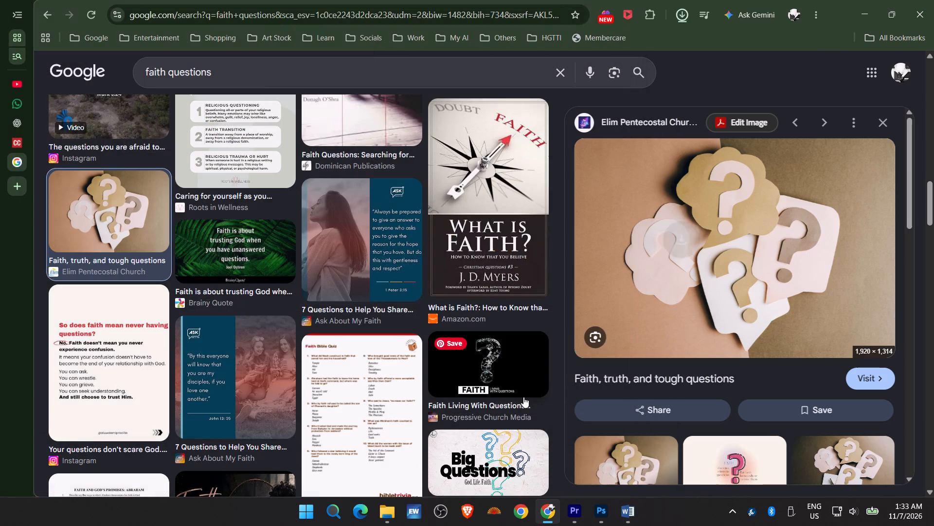
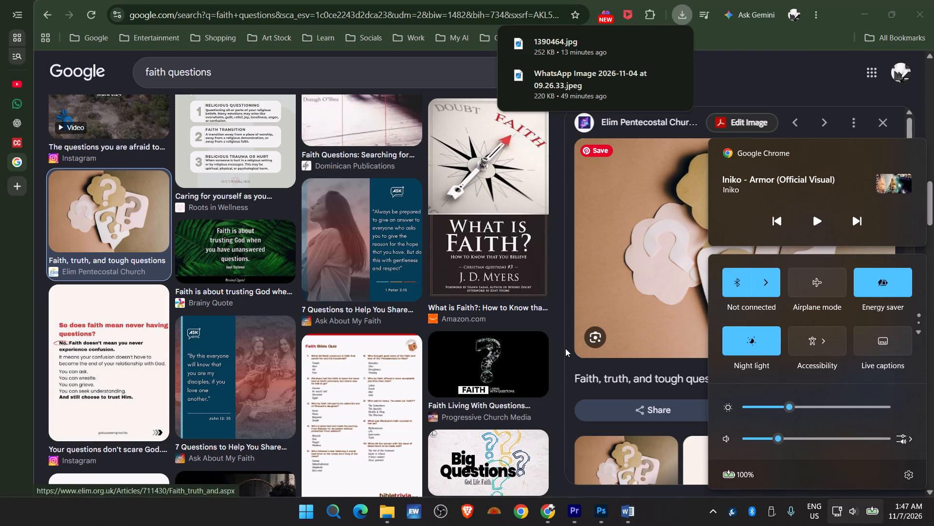
Switch to Premiere Pro and place the downloaded 1390464.jpg on V1, directly after the short V2 announcement clip, at about 00;03;23;28.
scroll(409, 379, "down", 1)
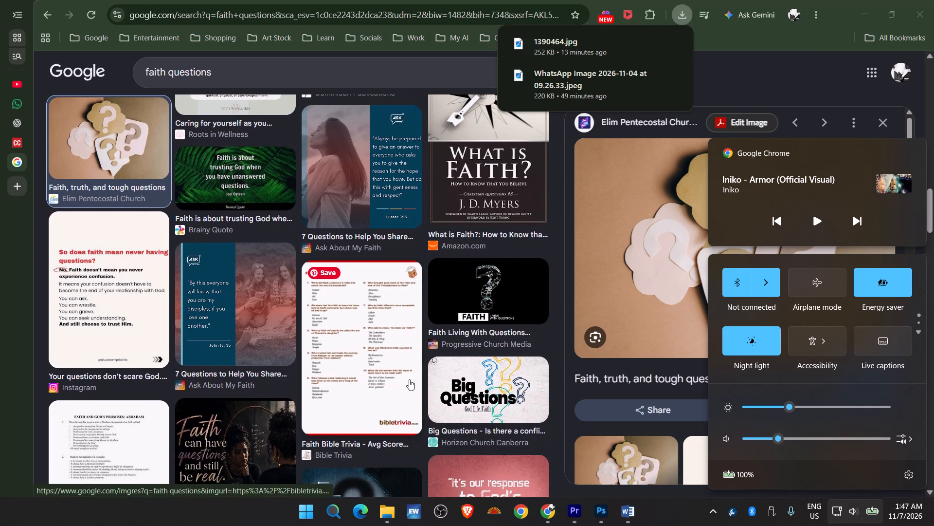
scroll(409, 379, "down", 1)
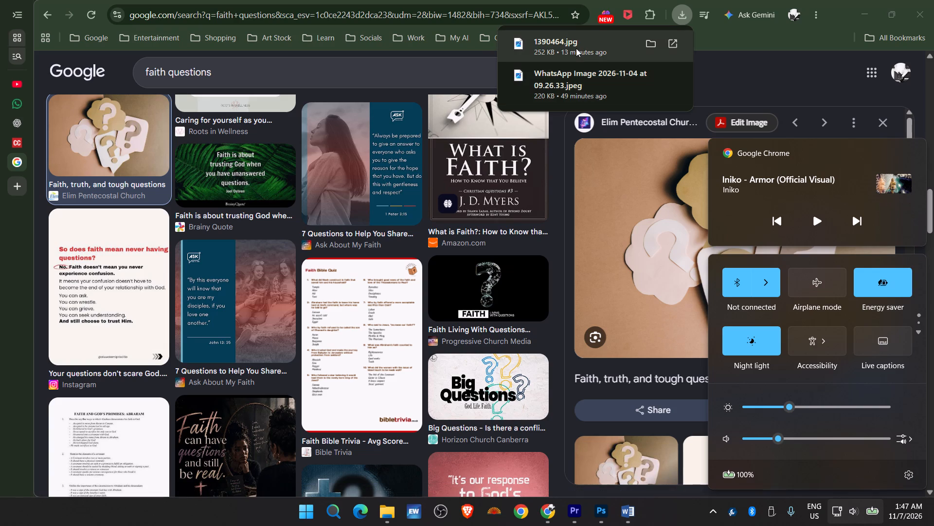
left_click_drag(576, 48, 571, 502)
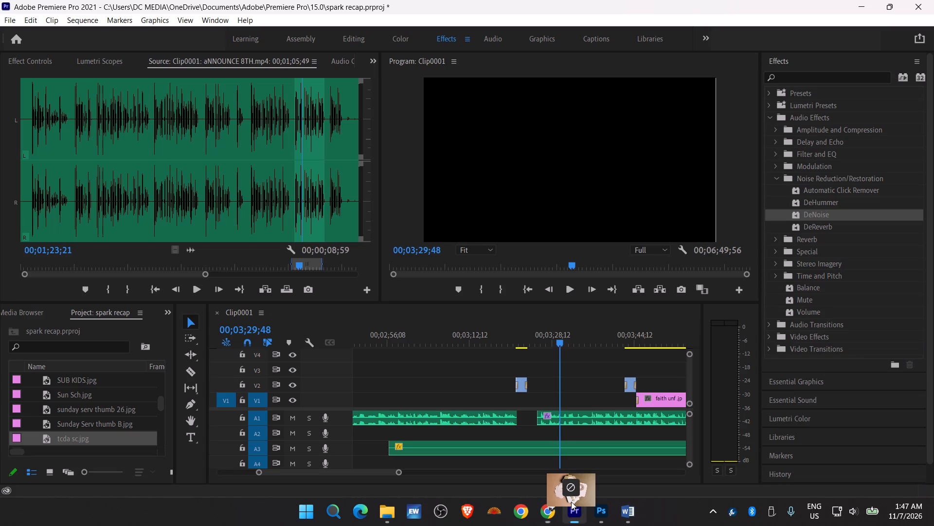
left_click_drag(571, 502, 529, 402)
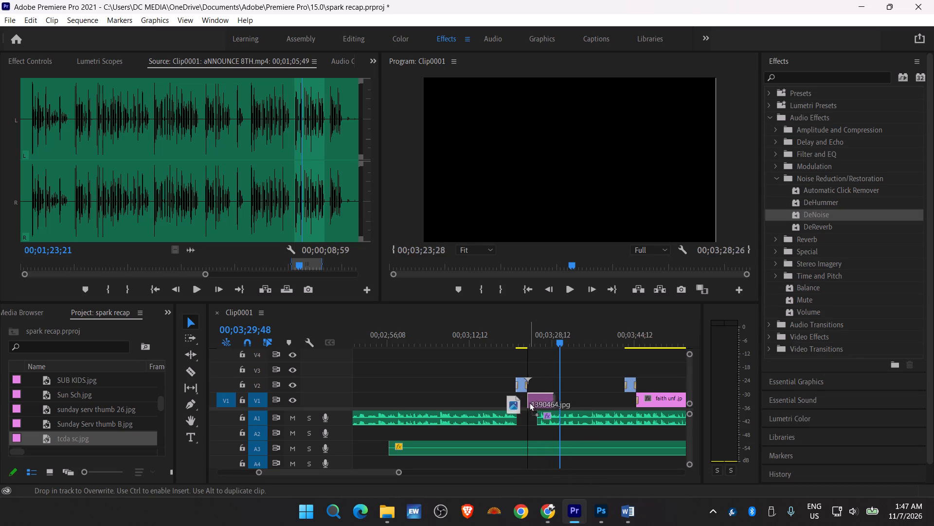
left_click_drag(529, 402, 529, 402)
Move the narration clip after the gap on A1 earlier so it starts just before the 1390464.jpg image.
left_click_drag(571, 415, 560, 416)
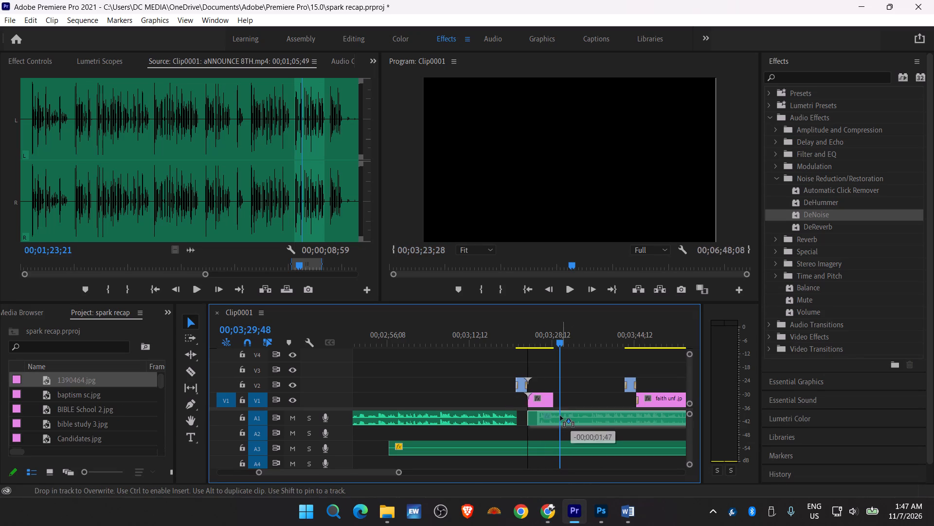
left_click_drag(560, 416, 558, 415)
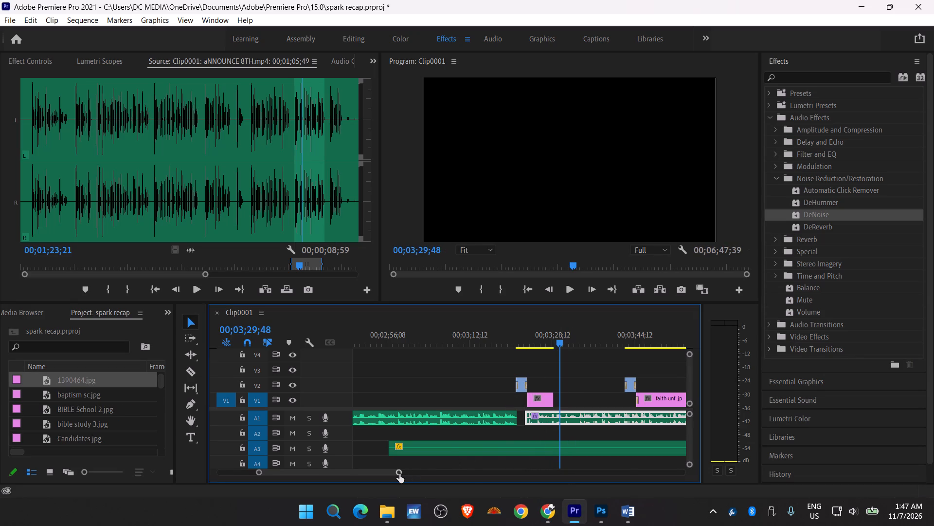
left_click_drag(399, 474, 361, 471)
scroll(426, 438, "right", 1)
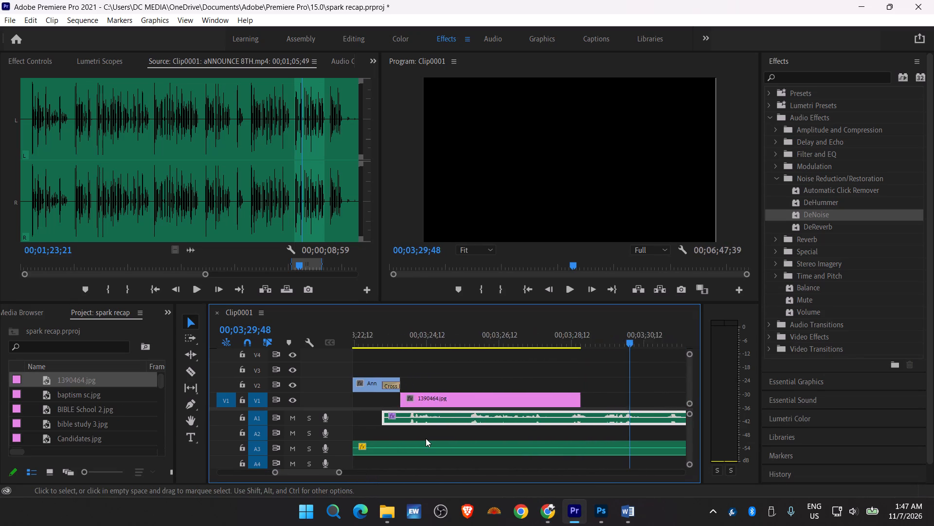
scroll(426, 438, "right", 1)
left_click(538, 417)
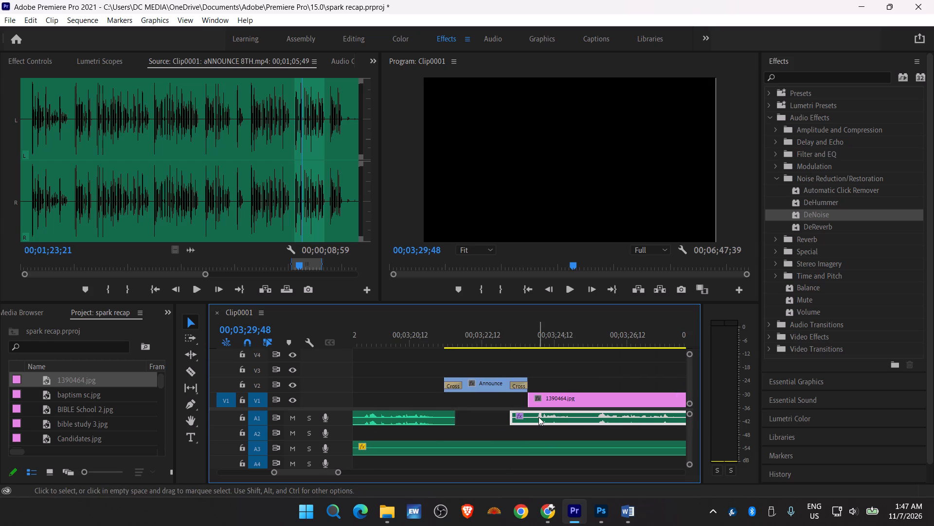
Play the narration over the 1390464.jpg question-mark image and extend that clip on V1 to end at about 00;03;33;22.
left_click(493, 344)
key("space")
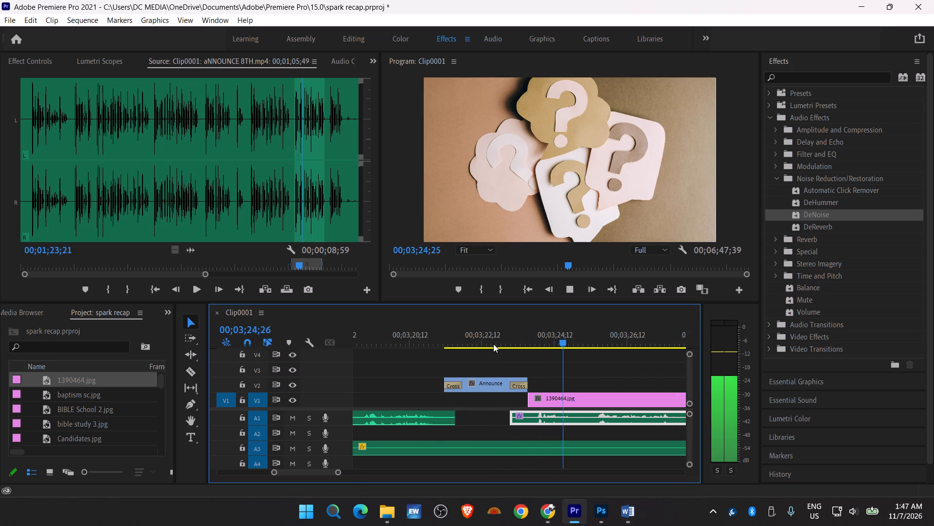
key("space")
key("space")
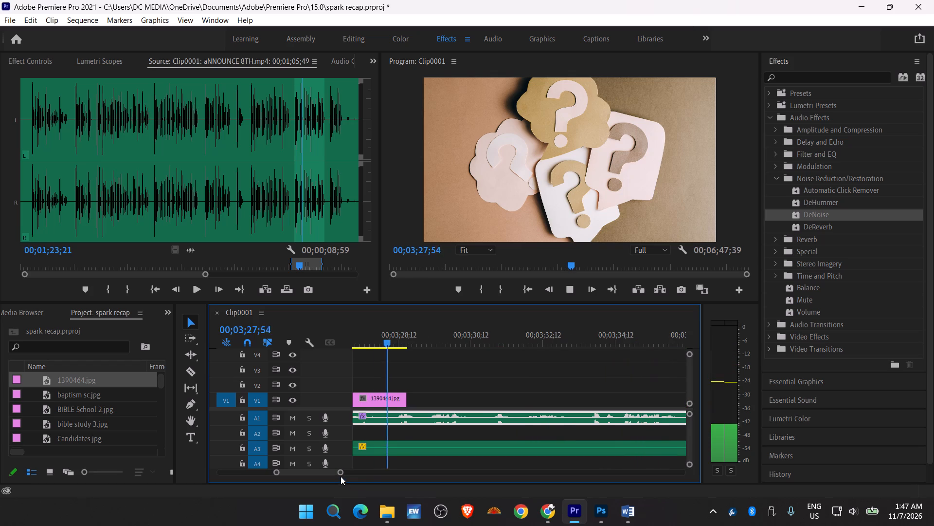
left_click_drag(342, 472, 363, 469)
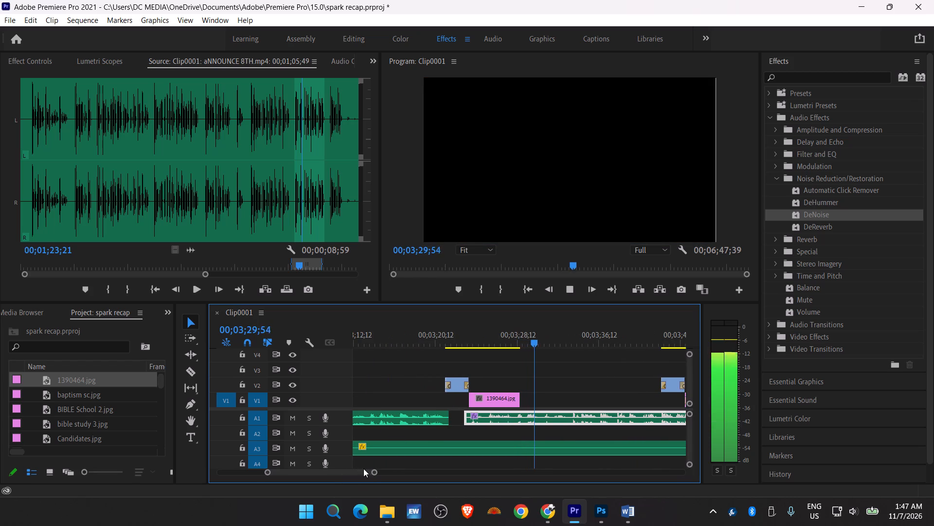
key("space")
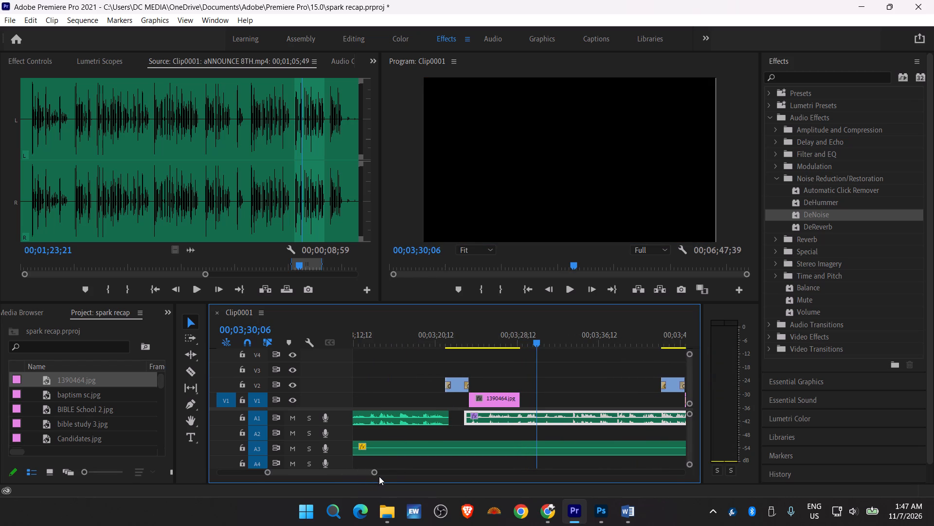
key("space")
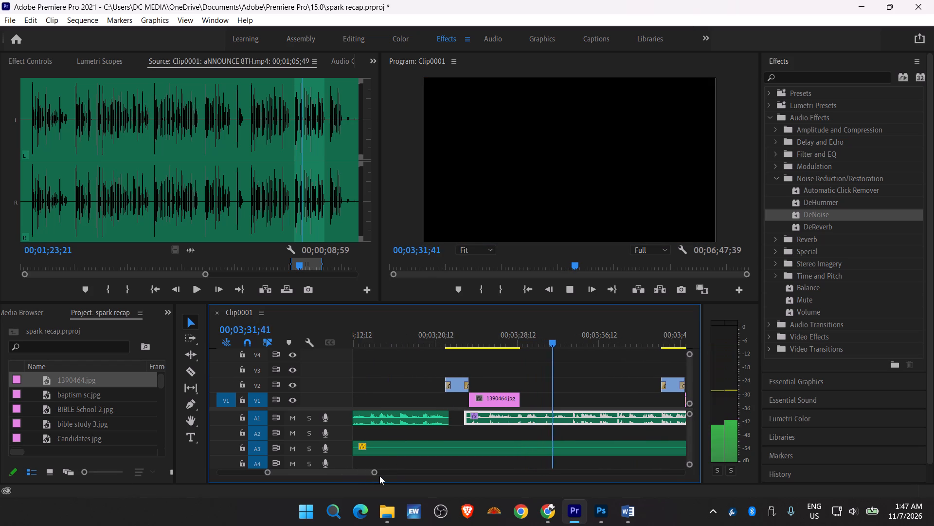
key("space")
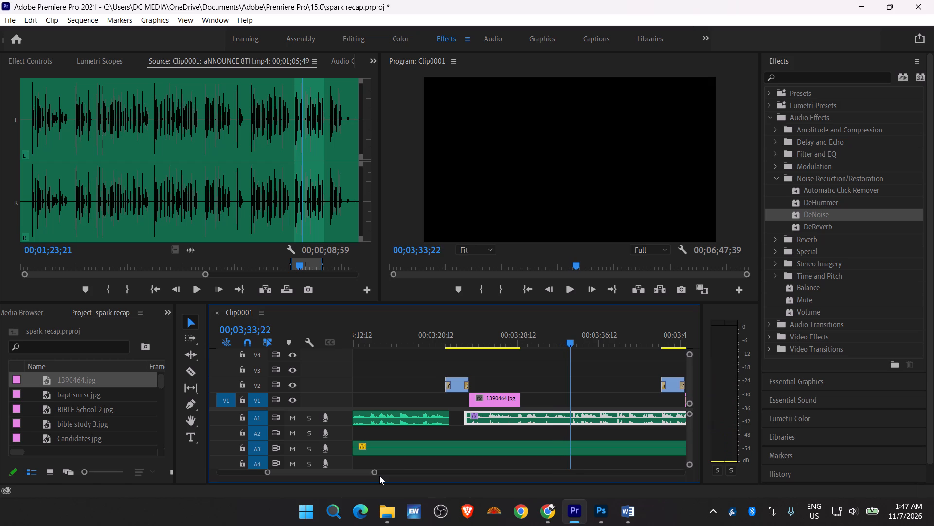
left_click_drag(520, 396, 533, 396)
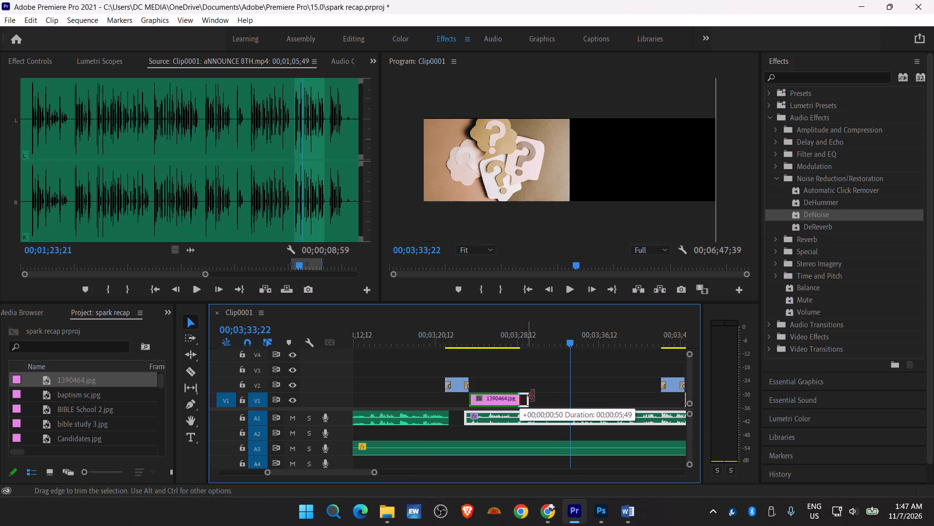
left_click_drag(533, 396, 565, 401)
Listen to the narration that follows the 1390464.jpg image, up to about 00;03;37;59, to decide what picture it needs.
key("space")
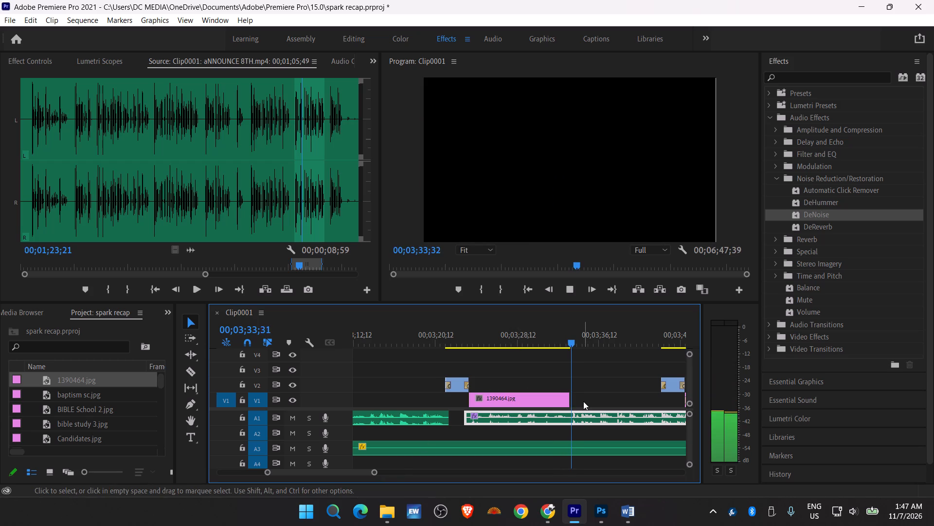
key("space")
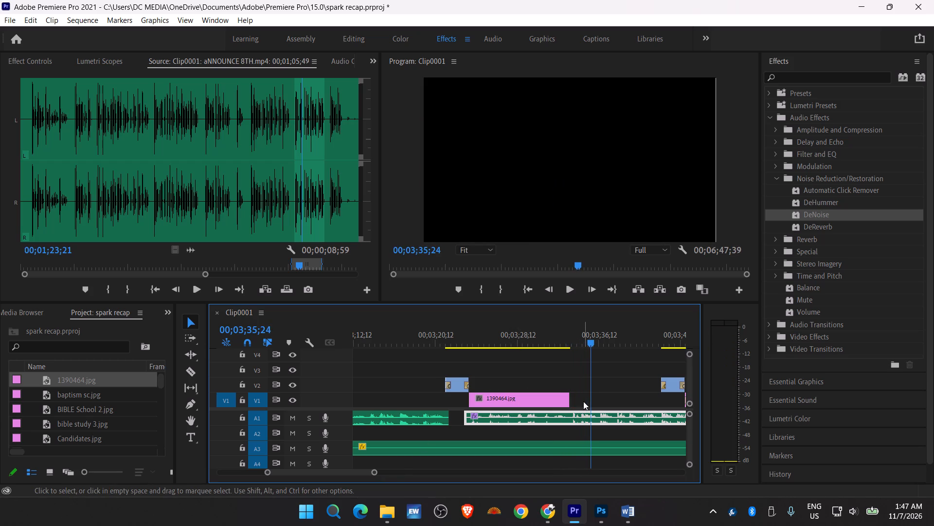
scroll(583, 401, "left", 1)
key("space")
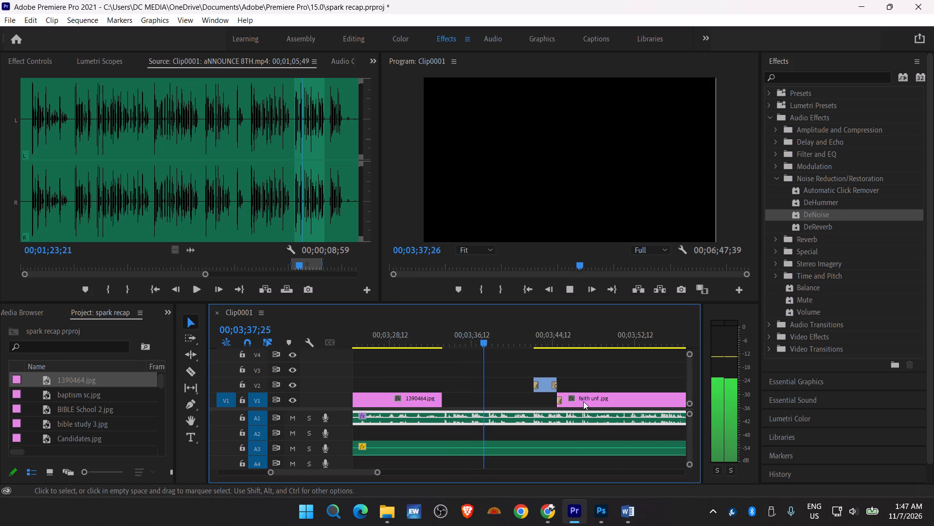
key("space")
Switch to Chrome and replace the "faith questions" query with a Google Images search for "people talking".
left_click(553, 512)
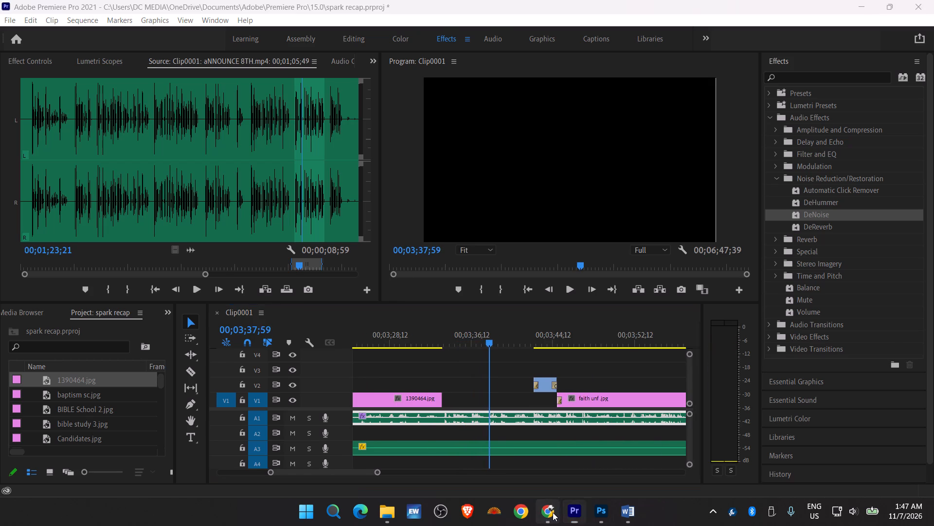
left_click(390, 75)
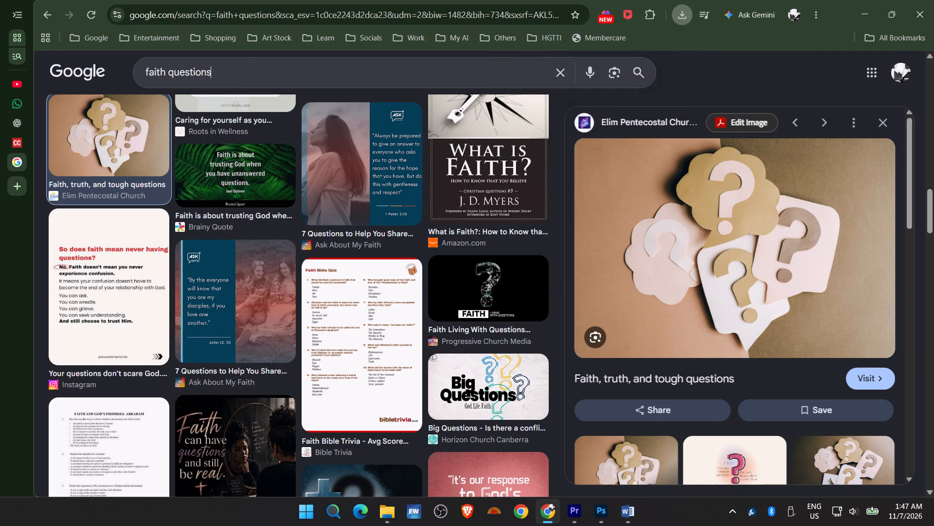
key("ctrl+a")
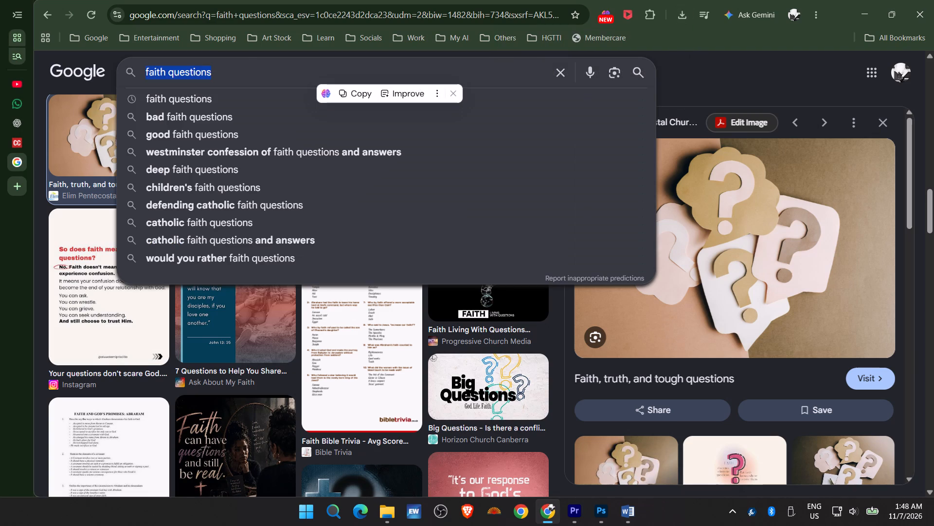
type("people taki")
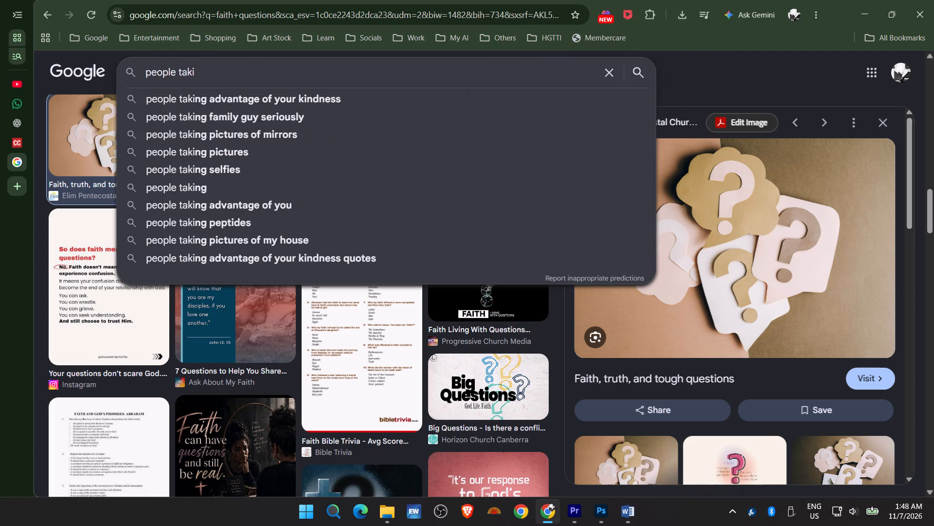
key("BackSpace")
key("BackSpace")
type("lking")
key("Return")
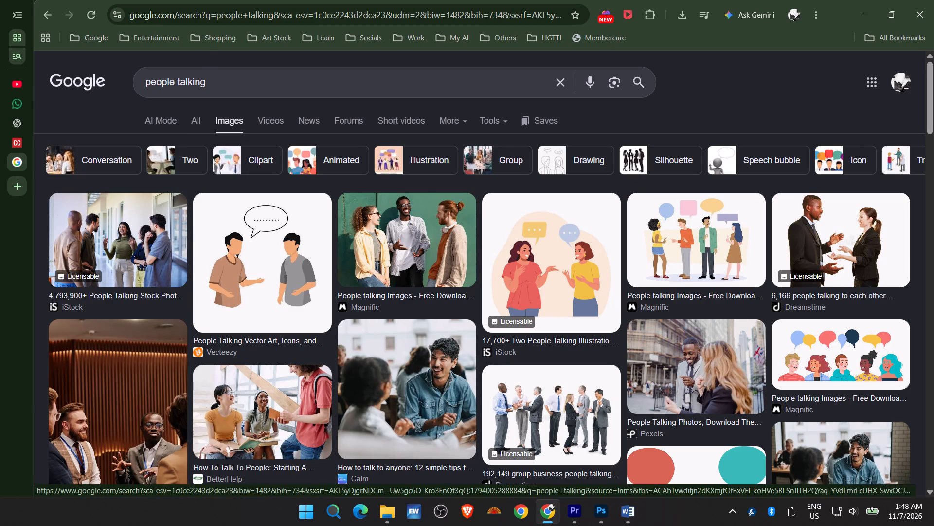
Open the bookmarked Unsplash site and search its photos for "people talking".
left_click(254, 40)
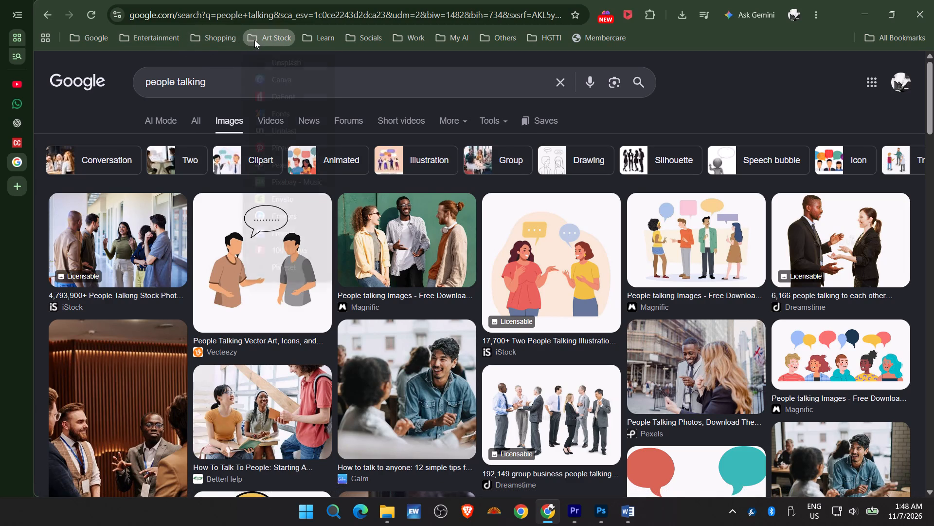
left_click(269, 57)
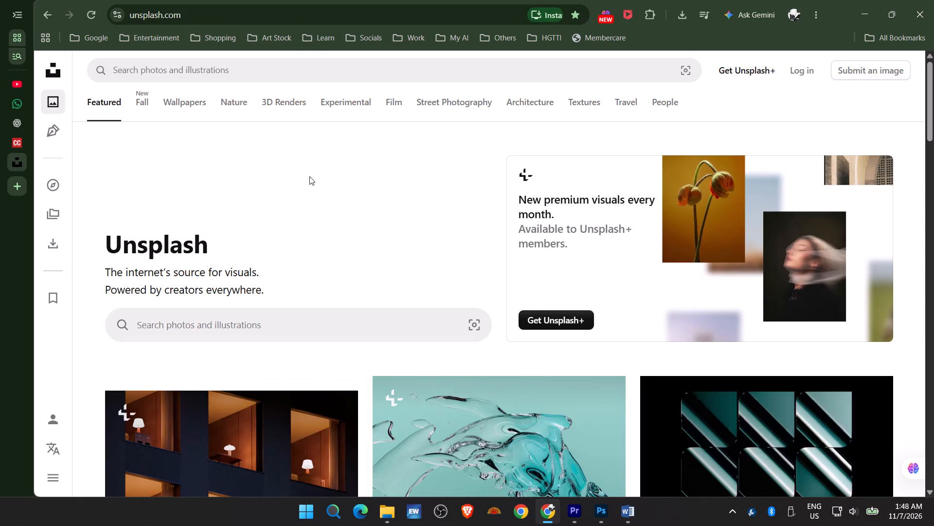
left_click(219, 74)
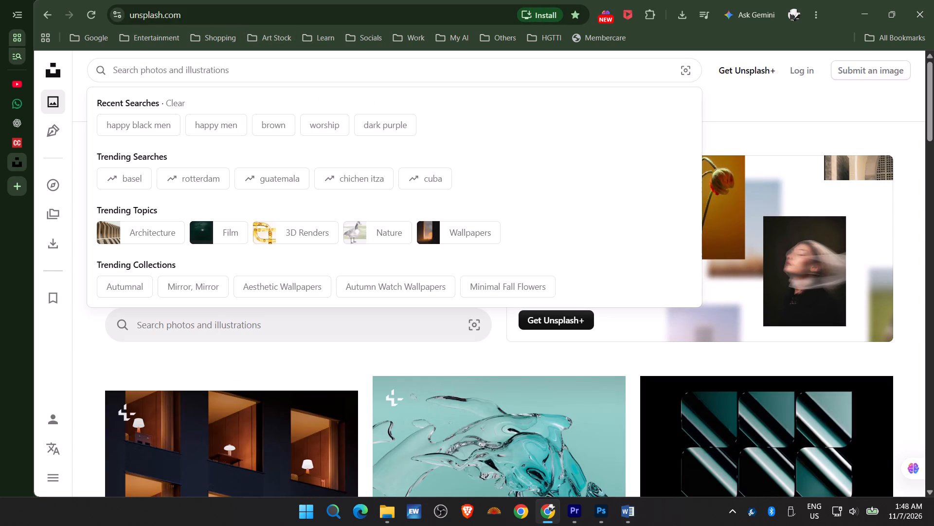
key("j")
key("BackSpace")
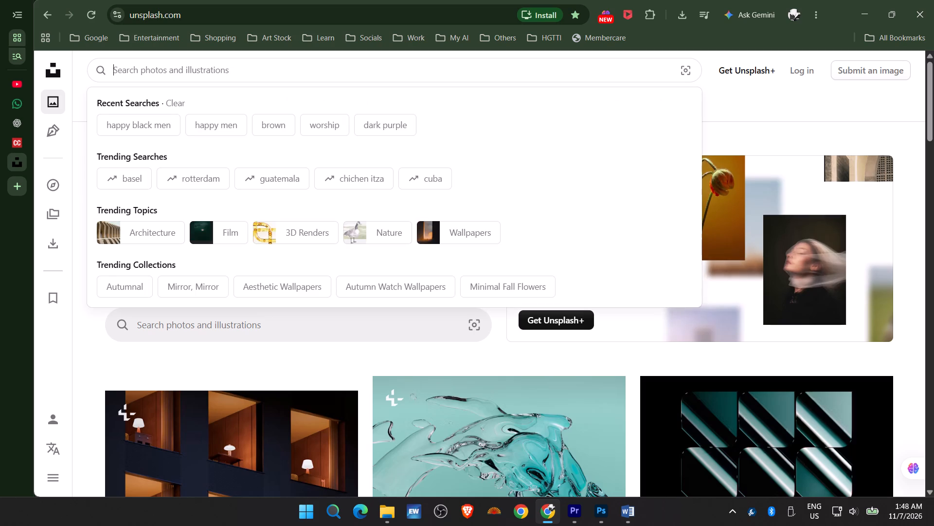
type("people talking")
key("Return")
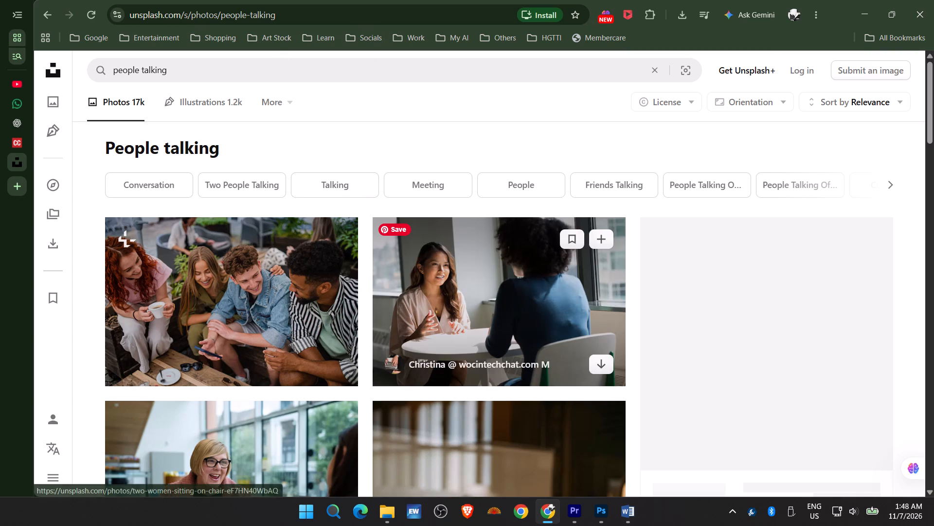
Examine the first batch of Unsplash "people talking" photos for a picture that suits the narration.
scroll(380, 267, "down", 7)
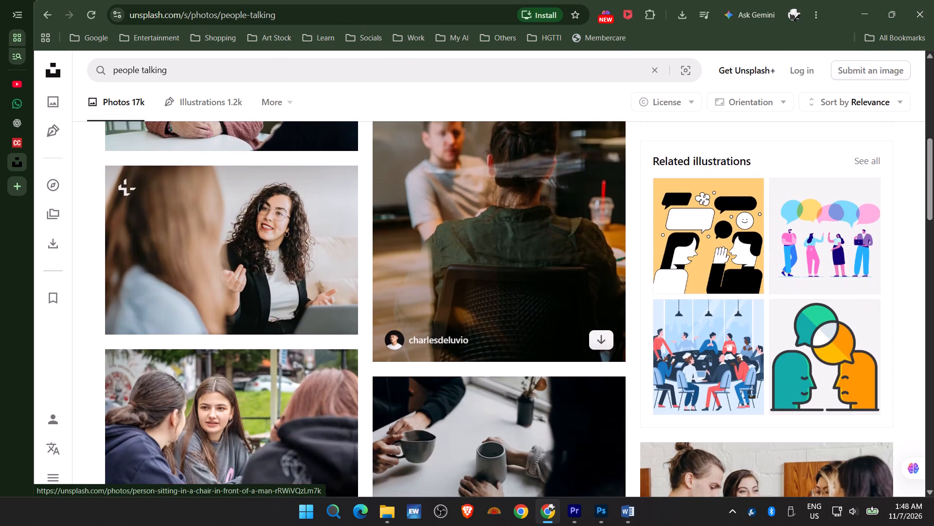
scroll(380, 267, "down", 6)
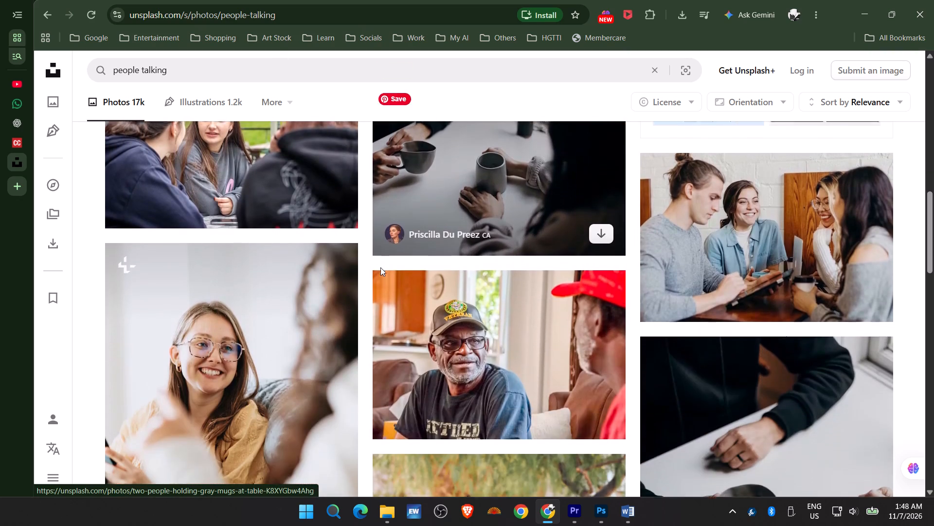
scroll(380, 267, "down", 7)
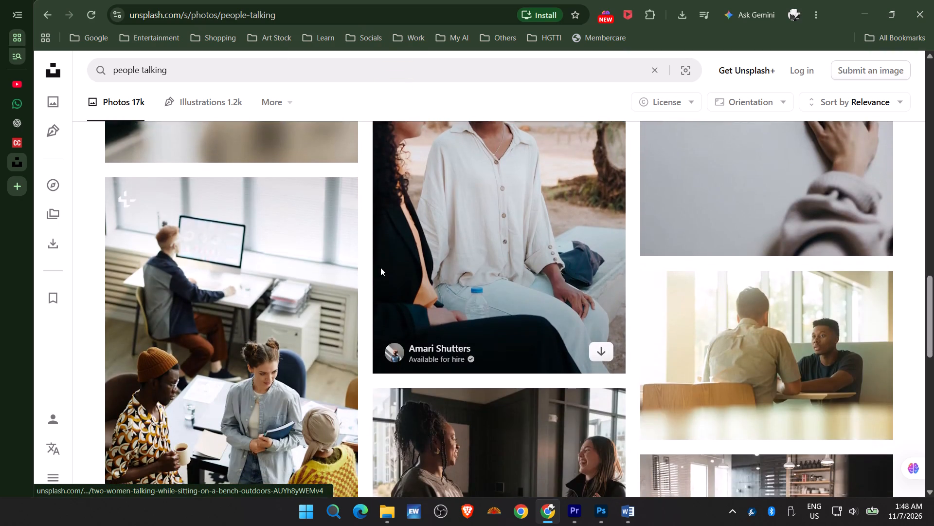
scroll(380, 267, "down", 3)
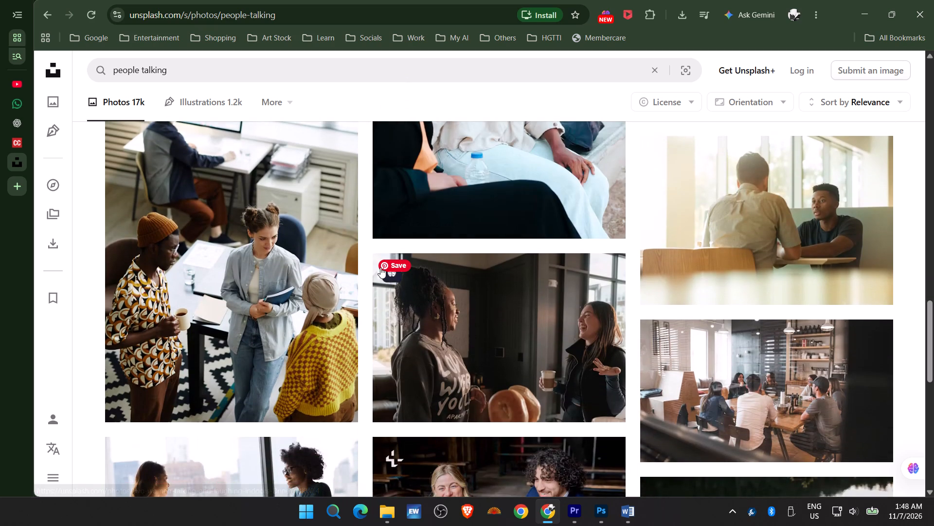
scroll(380, 267, "down", 5)
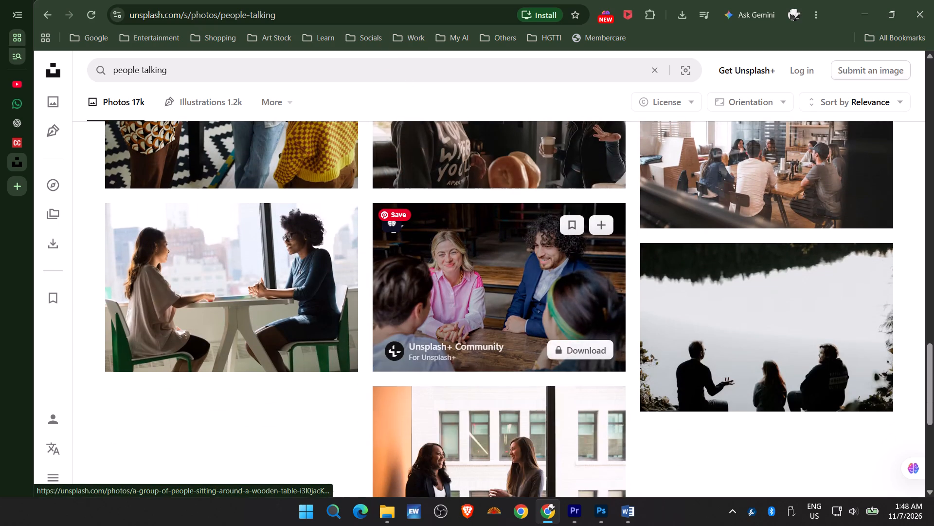
scroll(301, 307, "down", 4)
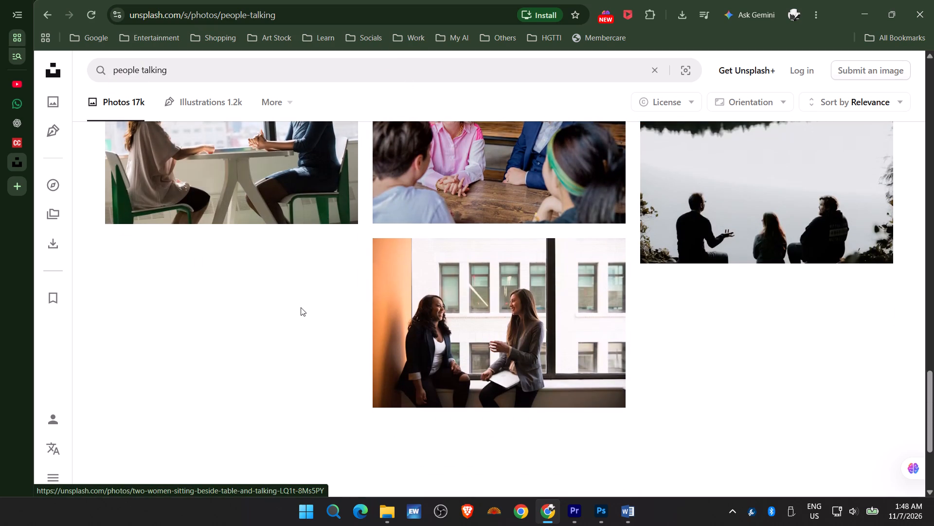
scroll(411, 455, "down", 2)
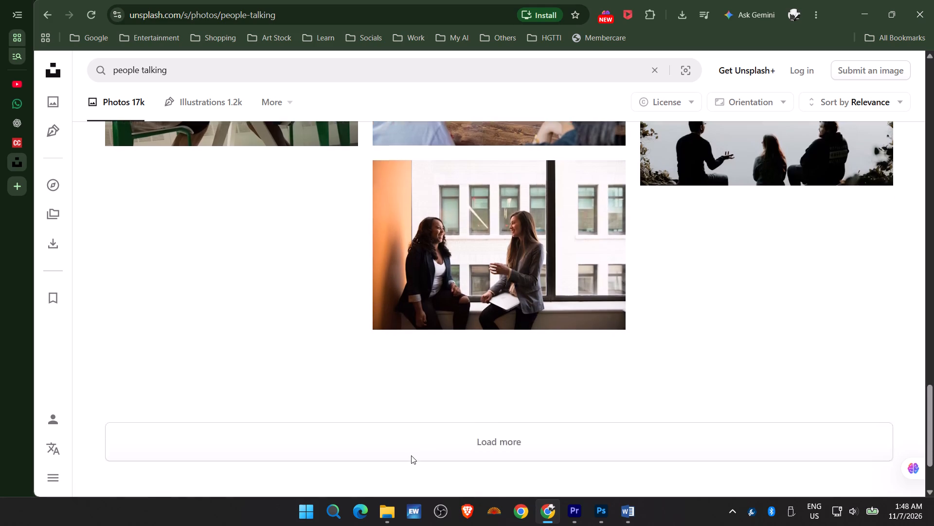
scroll(411, 455, "down", 1)
Load more Unsplash "people talking" photos and examine them for a picture that suits the narration.
left_click(470, 396)
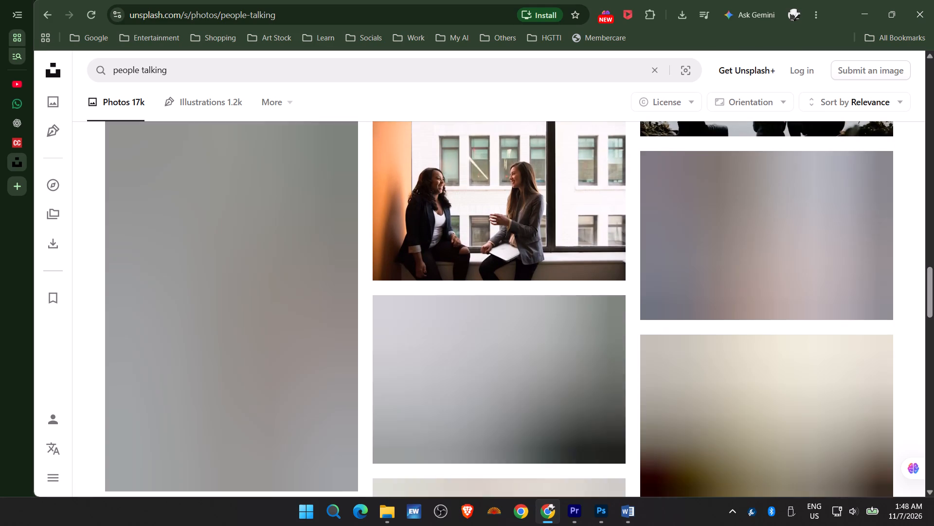
scroll(470, 396, "down", 2)
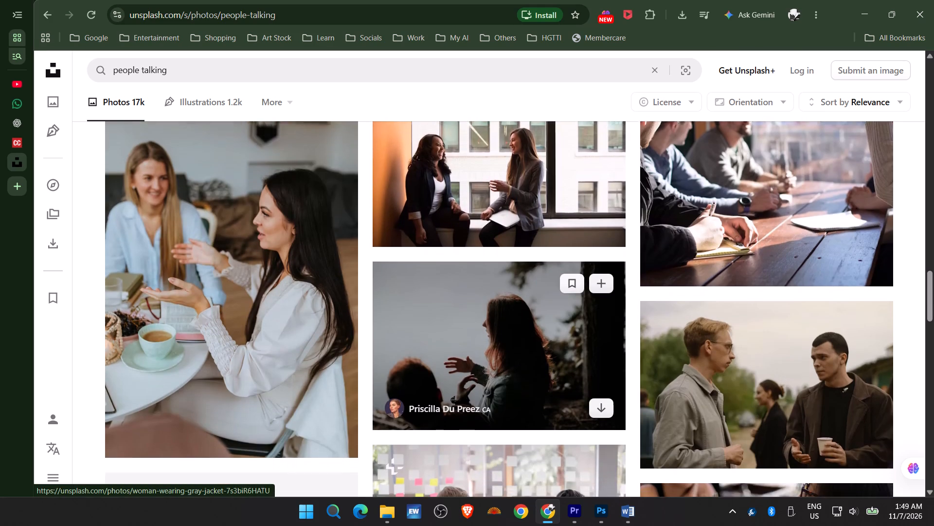
scroll(470, 396, "down", 6)
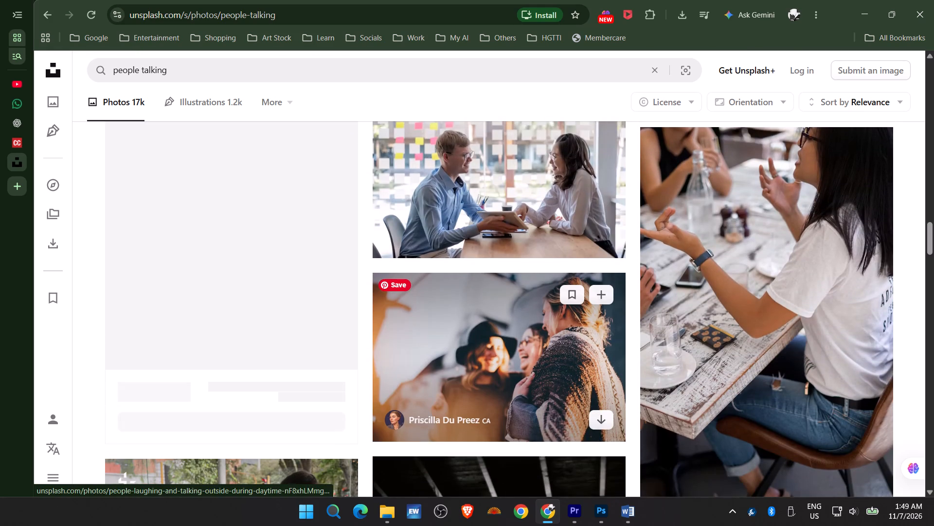
scroll(470, 396, "down", 6)
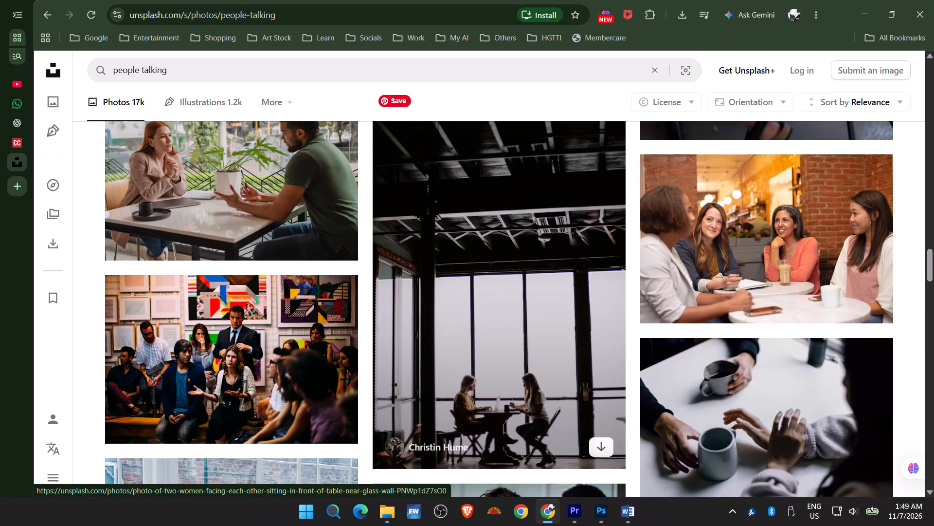
scroll(470, 396, "down", 5)
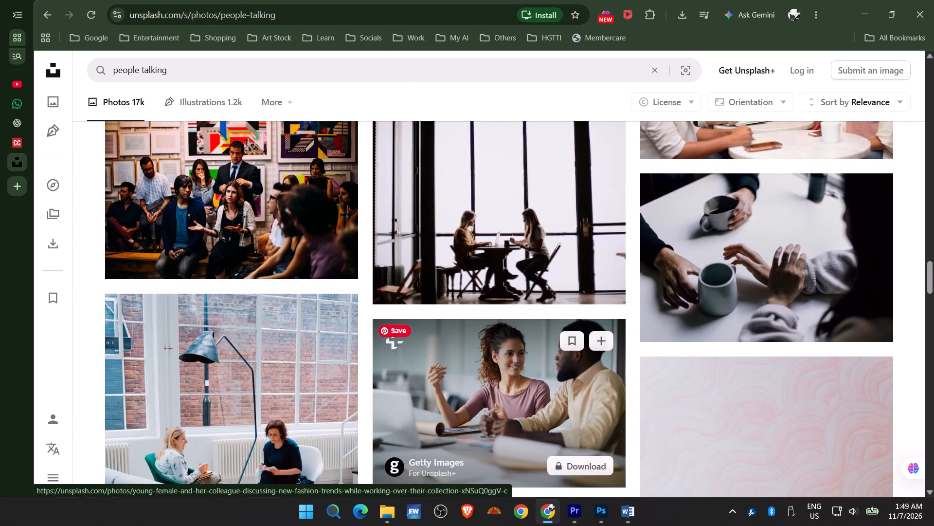
scroll(470, 396, "down", 10)
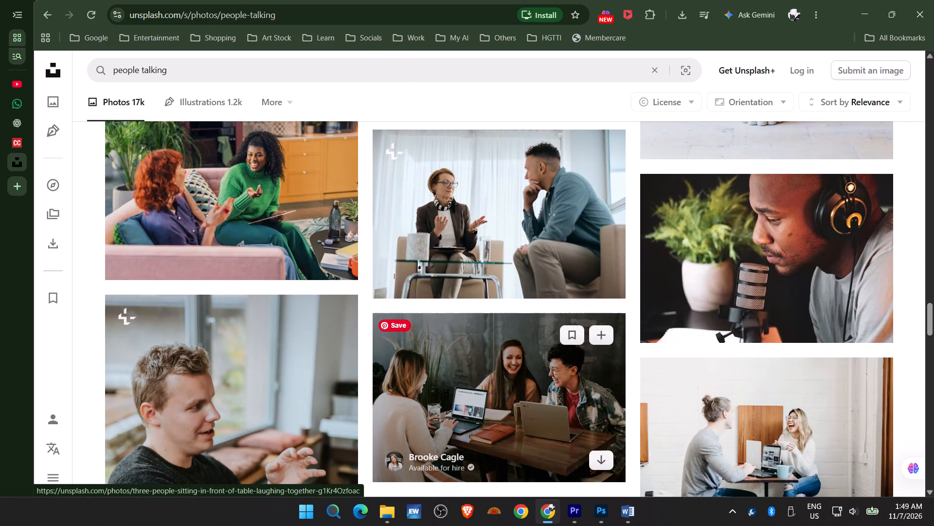
scroll(470, 396, "down", 1)
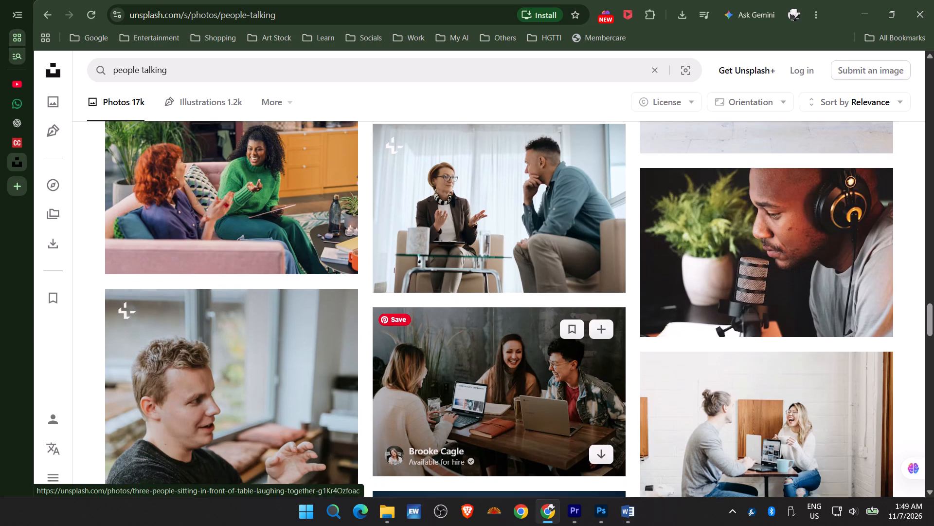
scroll(470, 396, "down", 4)
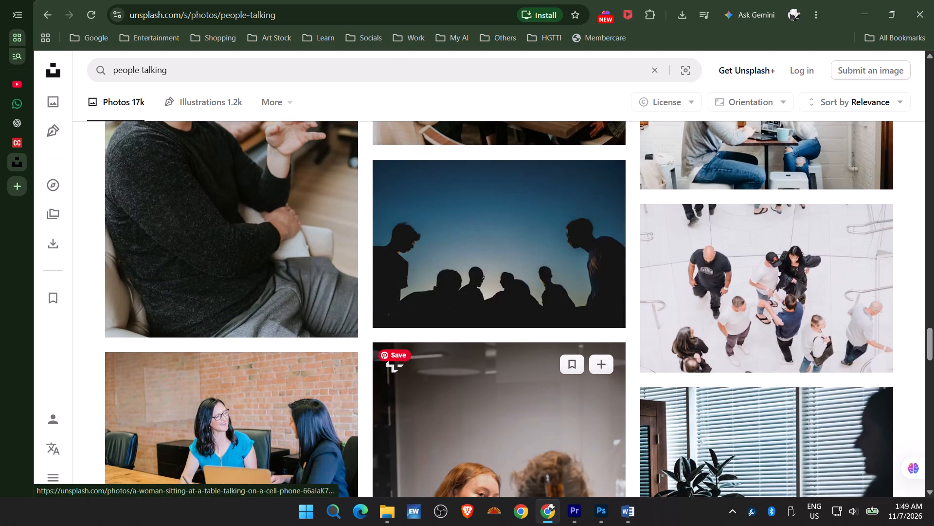
Download the photo of a group silhouetted against a blue sky and place it in Premiere Pro on V1 directly after 1390464.jpg.
left_click(595, 305)
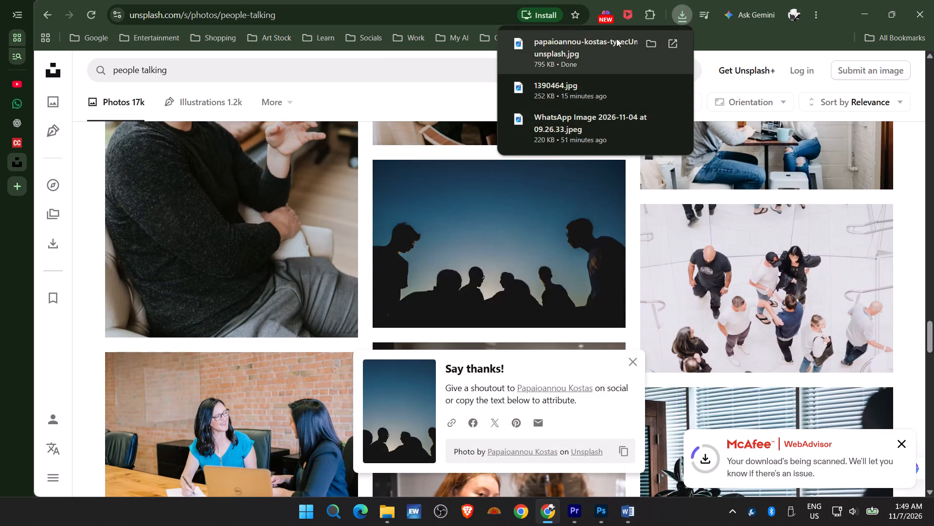
left_click_drag(615, 38, 575, 525)
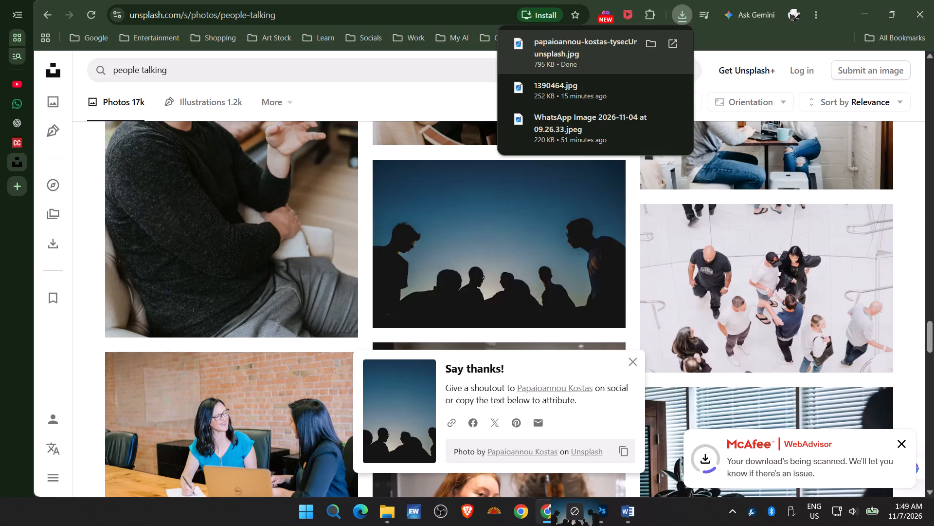
left_click_drag(575, 525, 447, 401)
key("space")
key("space")
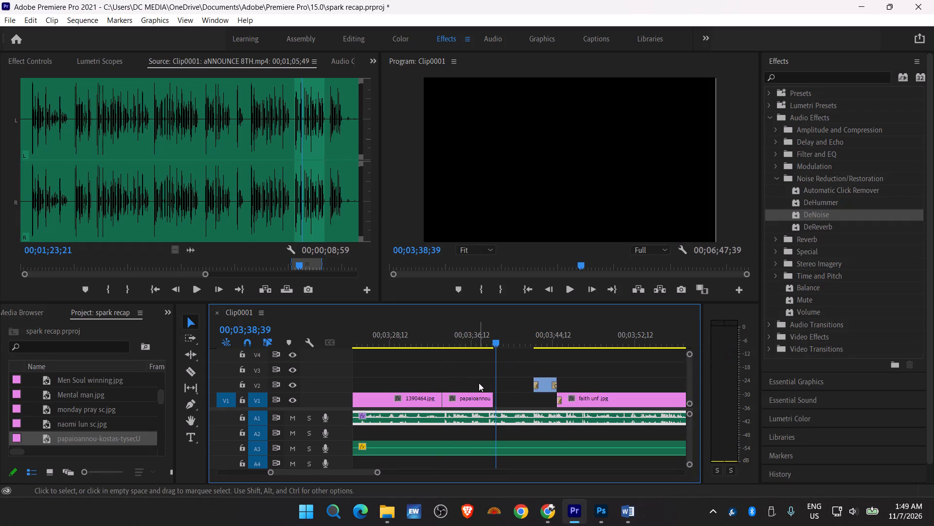
Set the scale of the silhouette picture on V1 to 41 so it fills the frame.
left_click(476, 397)
left_click(474, 341)
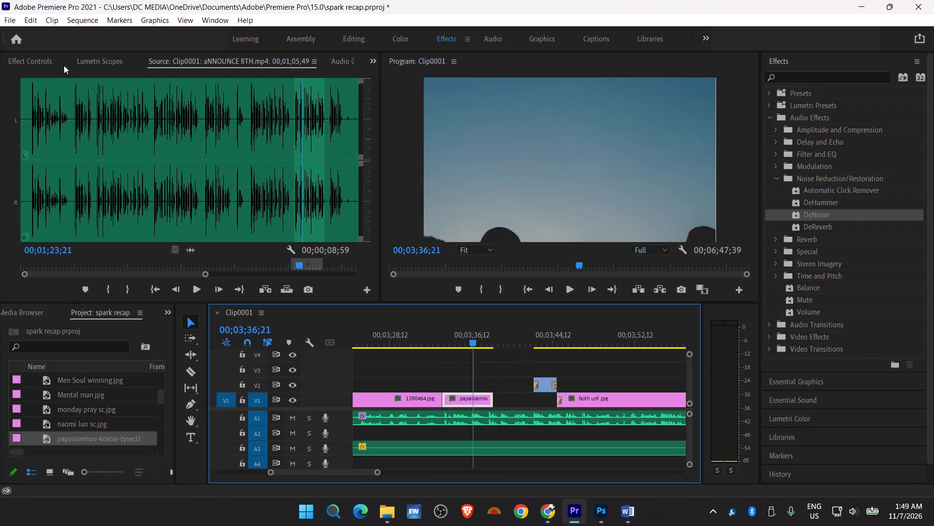
left_click(33, 67)
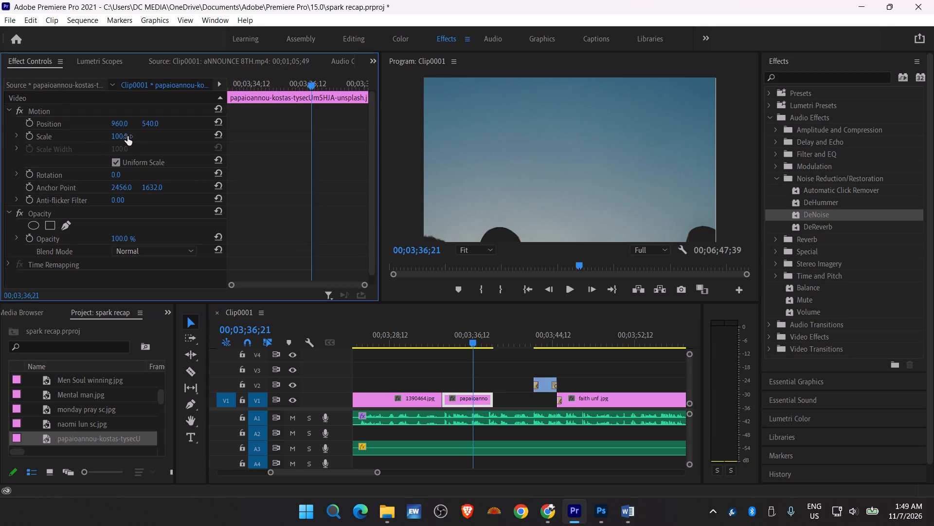
left_click_drag(127, 136, 87, 136)
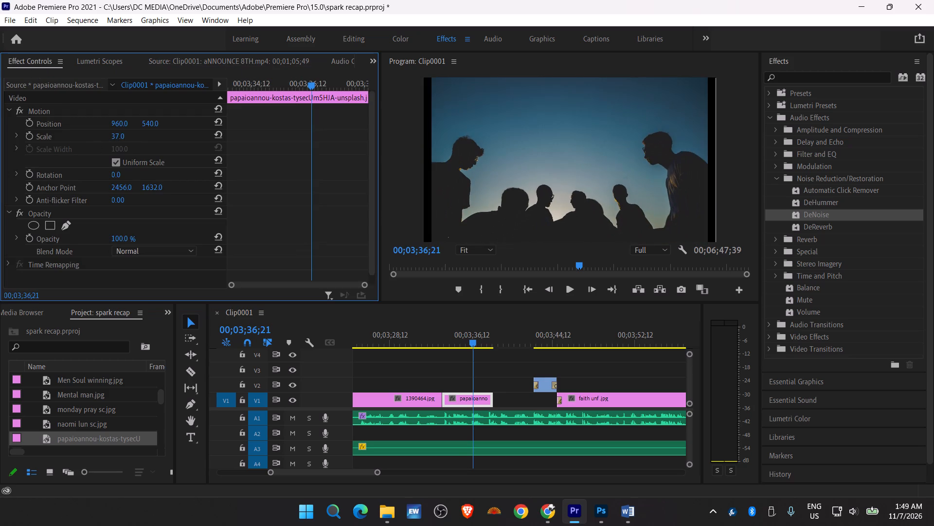
left_click_drag(87, 136, 89, 137)
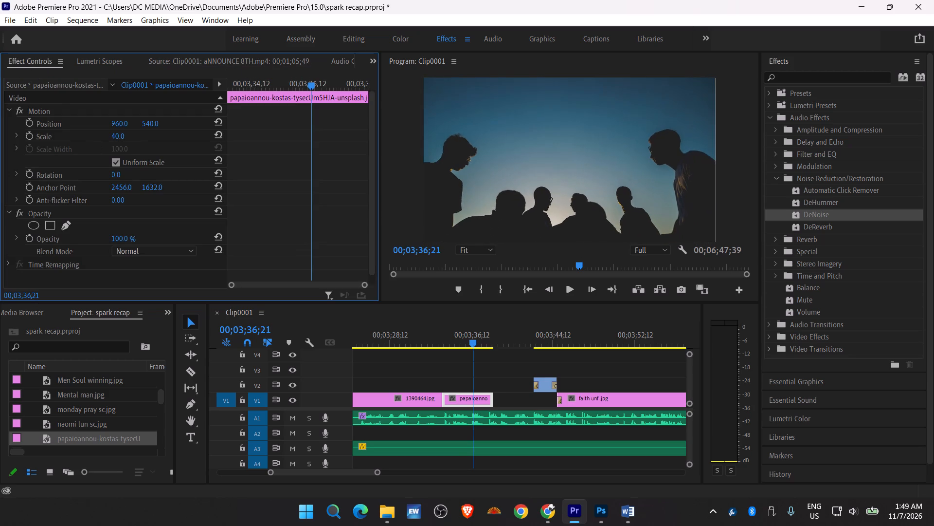
left_click_drag(89, 137, 90, 137)
Extend the silhouette picture on V1 to about 00;03;42 and move faith unf.jpg back to meet its end.
key("space")
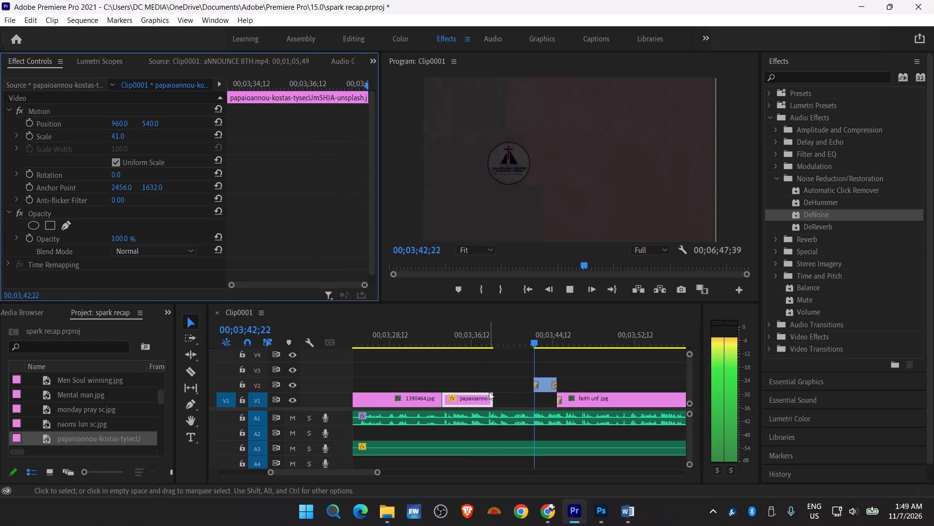
key("space")
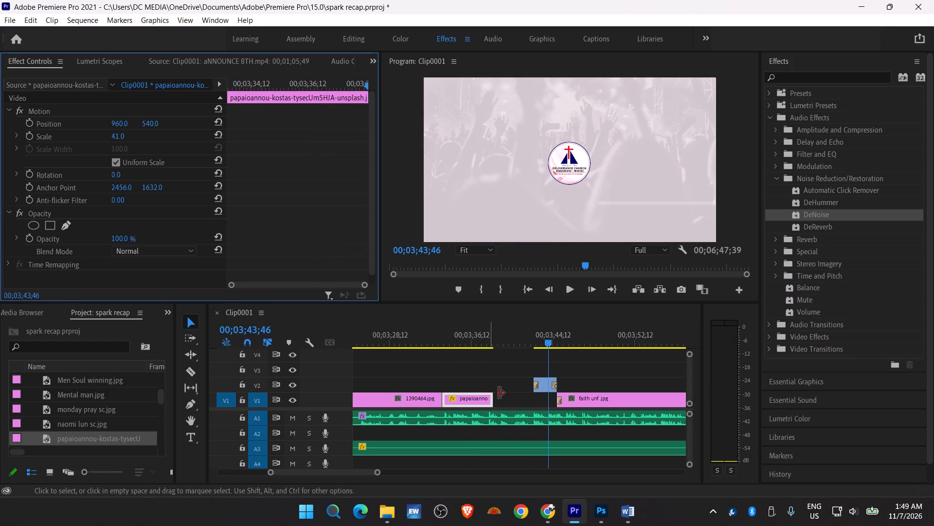
left_click_drag(488, 397, 510, 401)
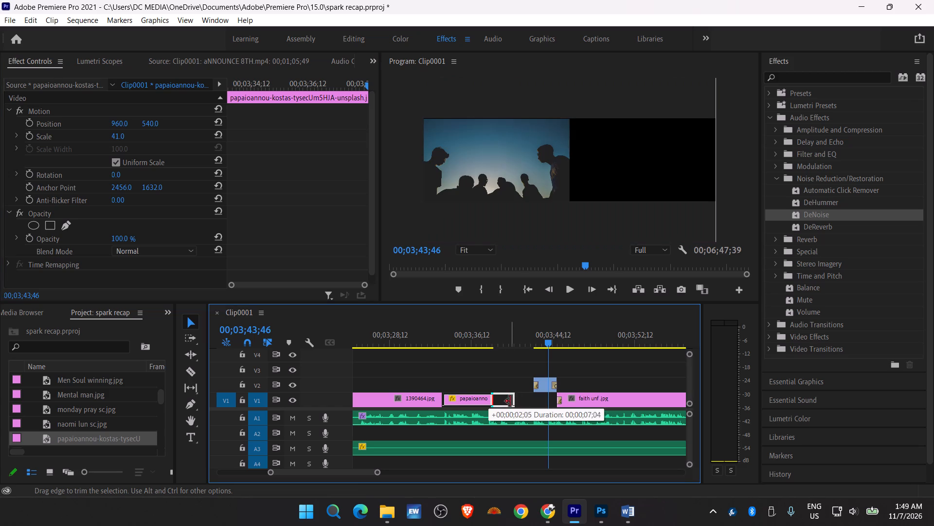
left_click_drag(510, 401, 525, 402)
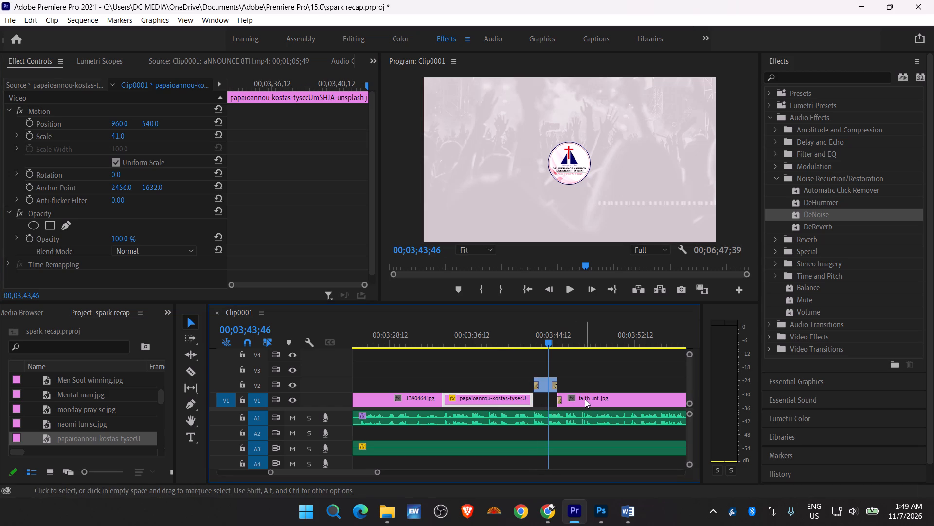
left_click_drag(585, 399, 562, 398)
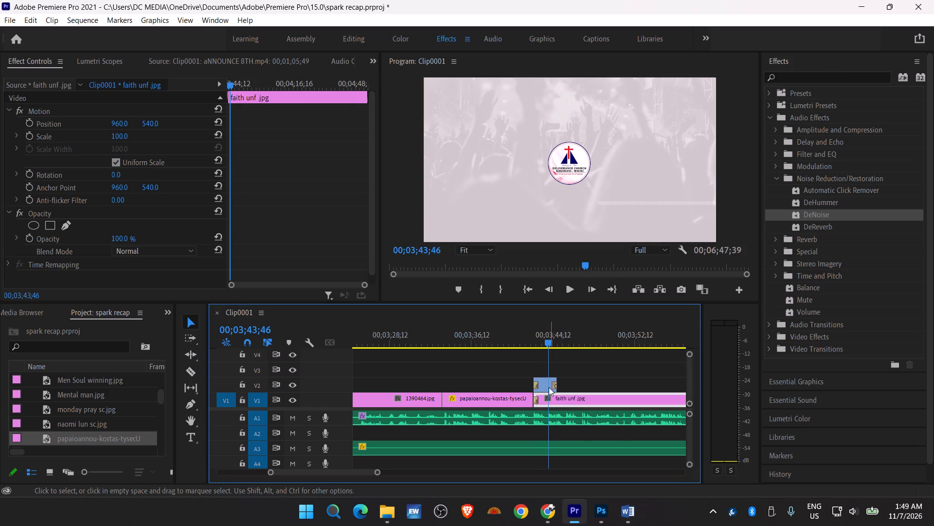
Move the Announce Outro.mp4 clip above the start of faith unf.jpg back to V3, over the start of the silhouette picture.
left_click_drag(549, 387, 458, 371)
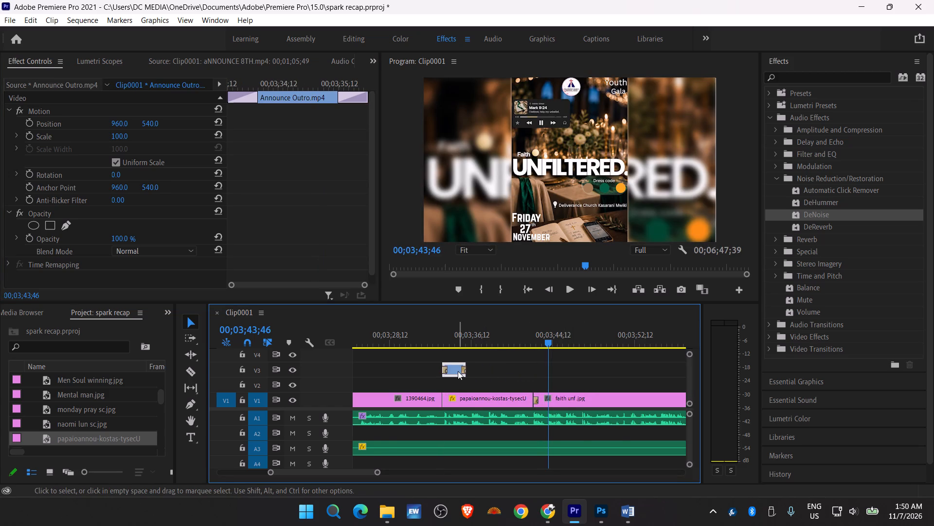
Delete the transition at the start of faith unf.jpg on V1.
scroll(458, 371, "right", 2)
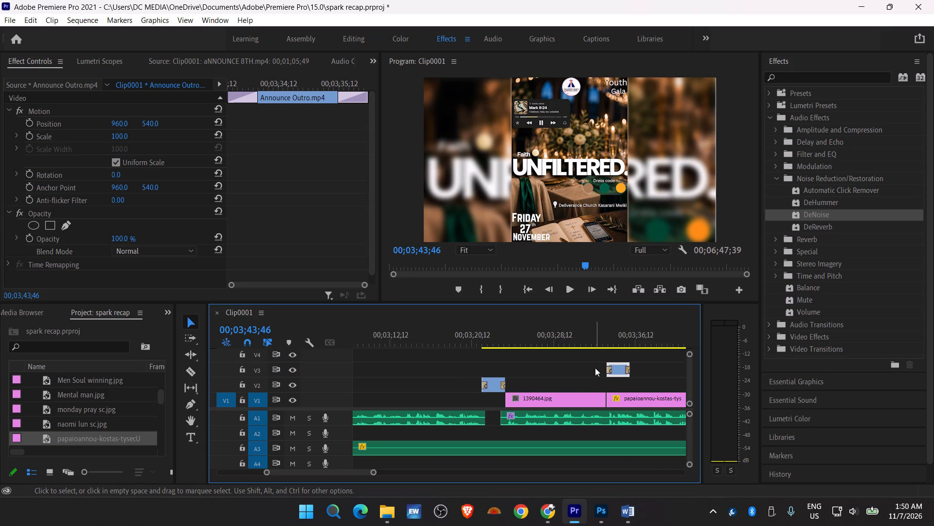
scroll(615, 374, "left", 1)
key("space")
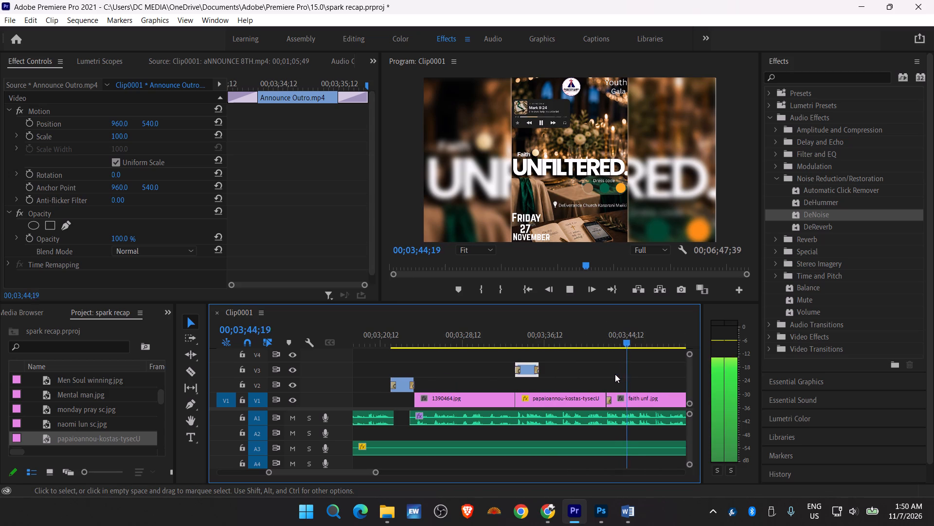
left_click(609, 399)
key("BackSpace")
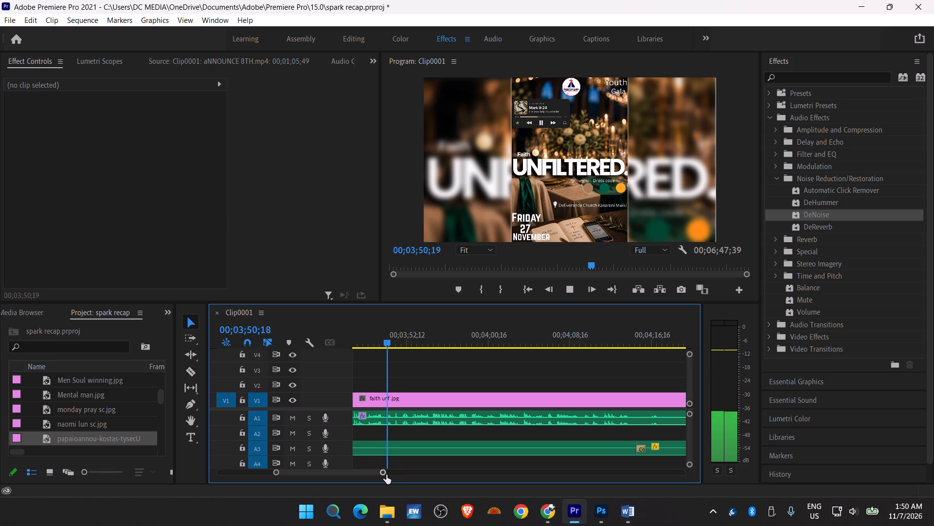
Listen to the narration under faith unf.jpg up to about 00;04;14 to find where to cut it.
left_click_drag(383, 473, 393, 473)
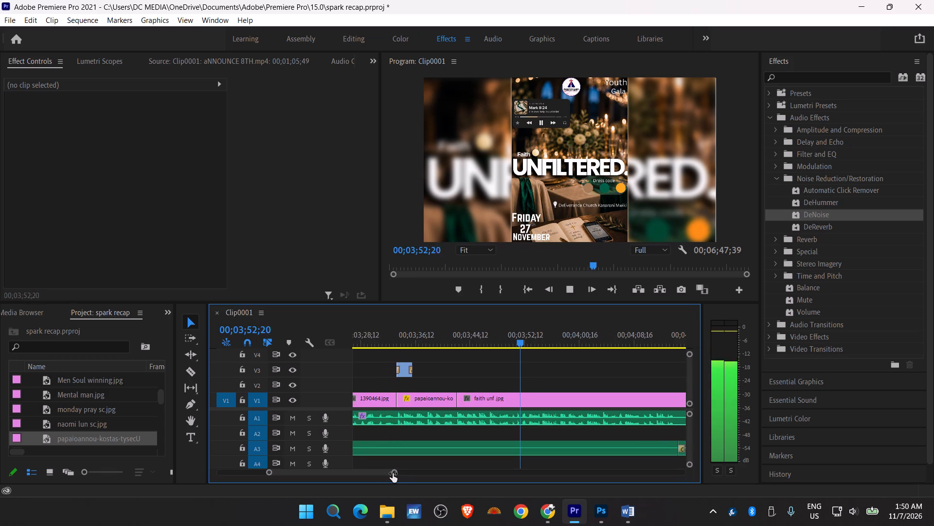
left_click_drag(393, 473, 397, 473)
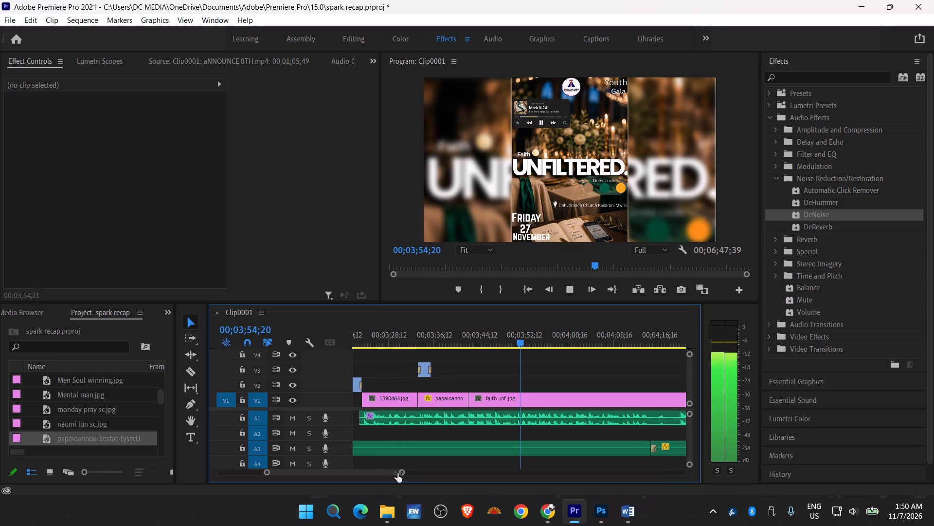
left_click_drag(397, 473, 403, 473)
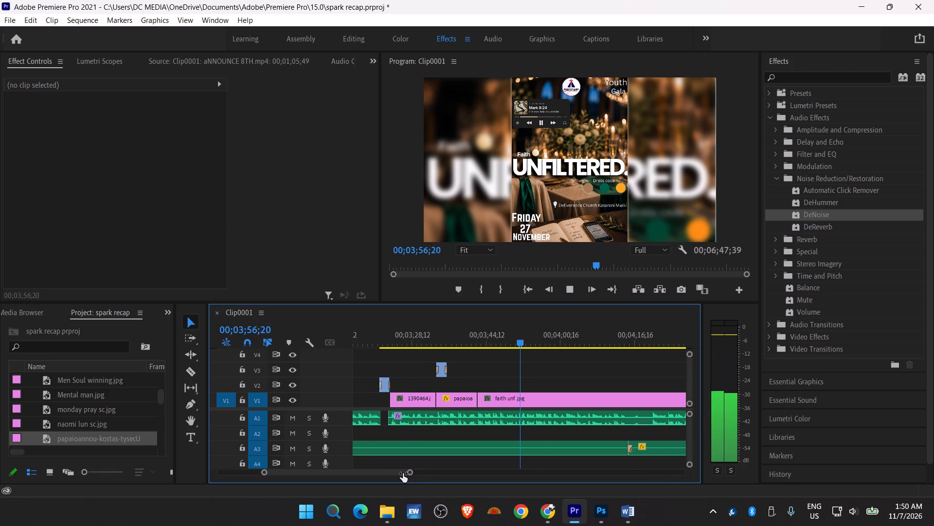
left_click_drag(403, 473, 403, 473)
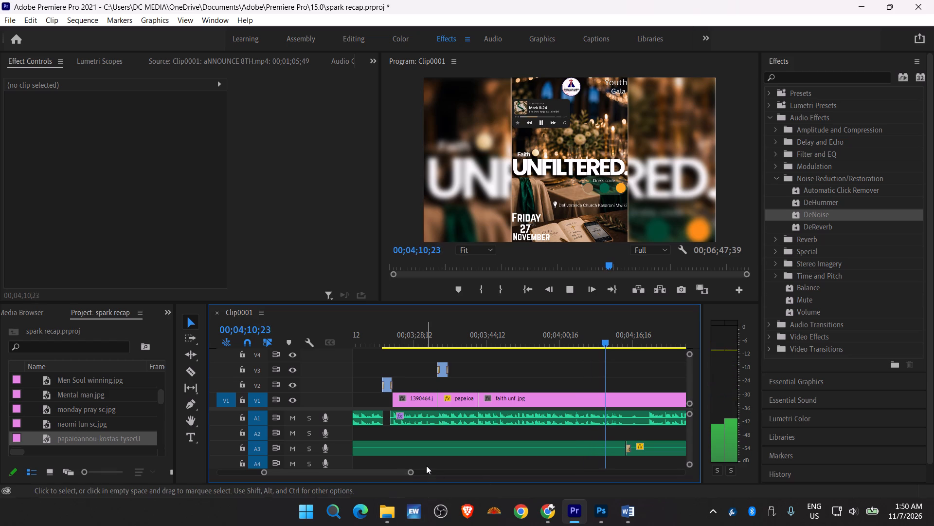
Split the A1 narration at about 00;04;14, in line with the start of the Constant Power transition on A3.
key("c")
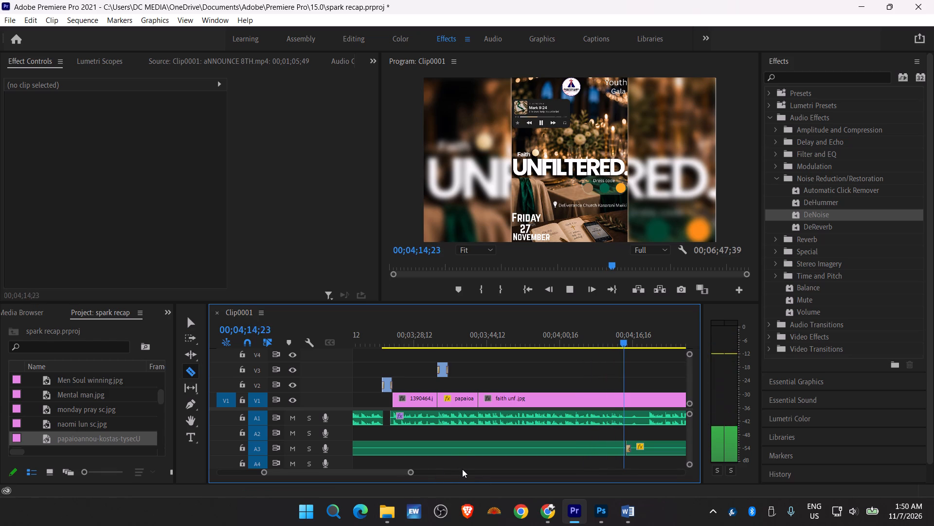
key("space")
left_click_drag(411, 474, 400, 473)
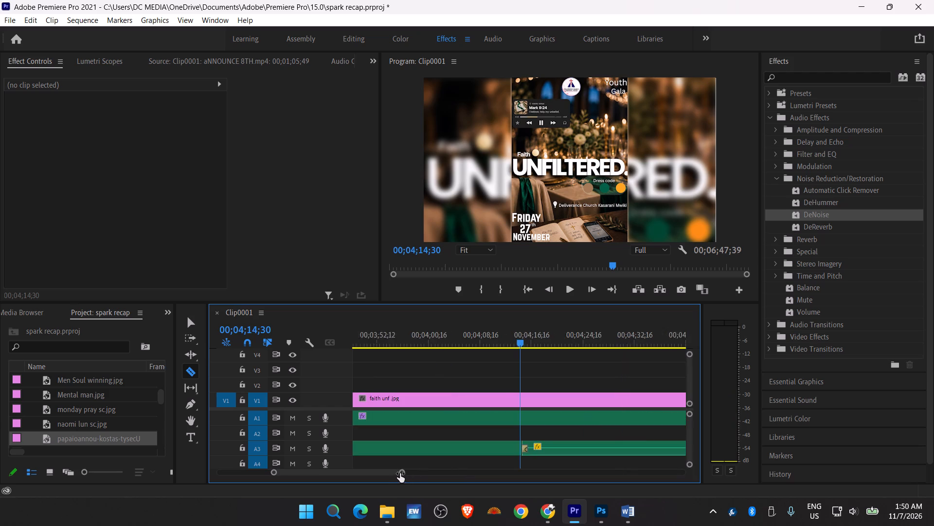
left_click_drag(400, 473, 391, 472)
key("space")
key("space")
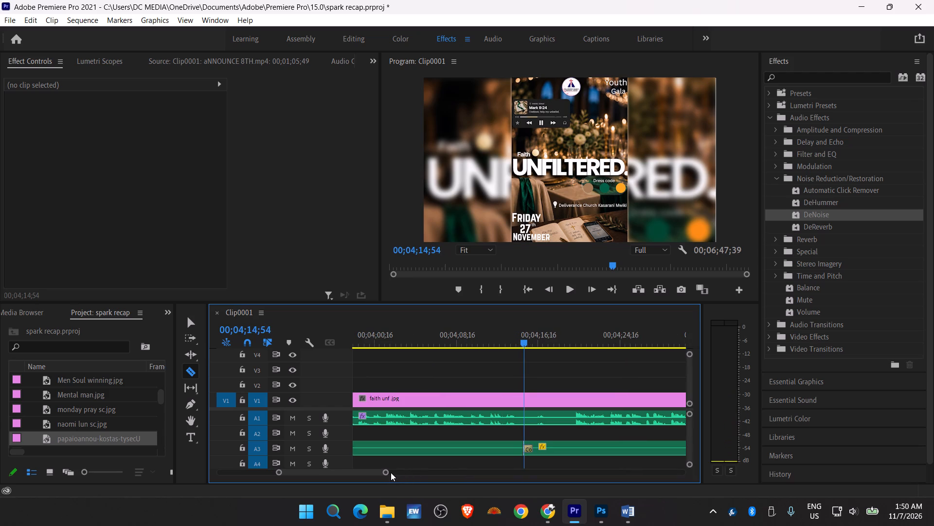
key("Left")
key("Left")
key("Left")
key("Left")
key("Left")
key("Left")
key("Left")
key("Left")
key("Left")
key("Left")
key("Left")
key("Left")
key("Left")
key("Left")
key("Left")
key("Left")
key("Left")
key("Left")
key("Left")
key("Left")
key("Left")
key("Left")
key("Left")
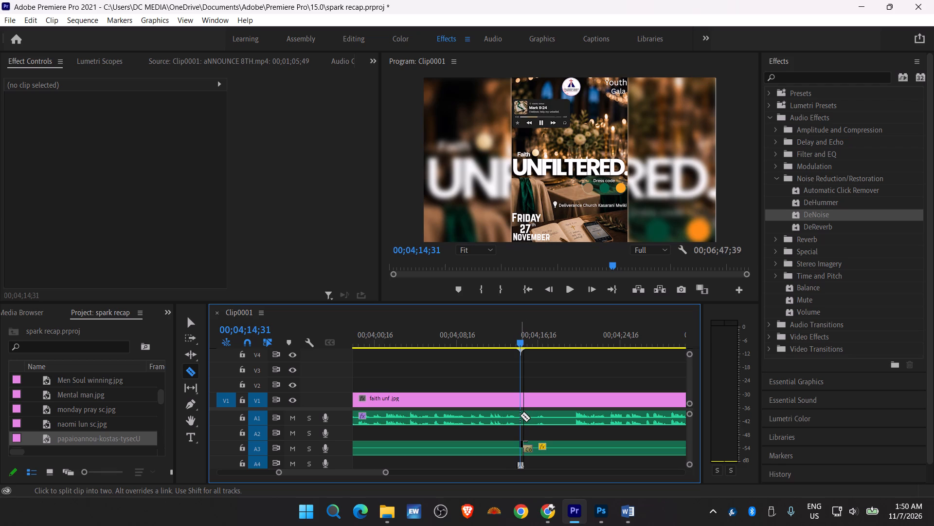
left_click_drag(385, 471, 383, 471)
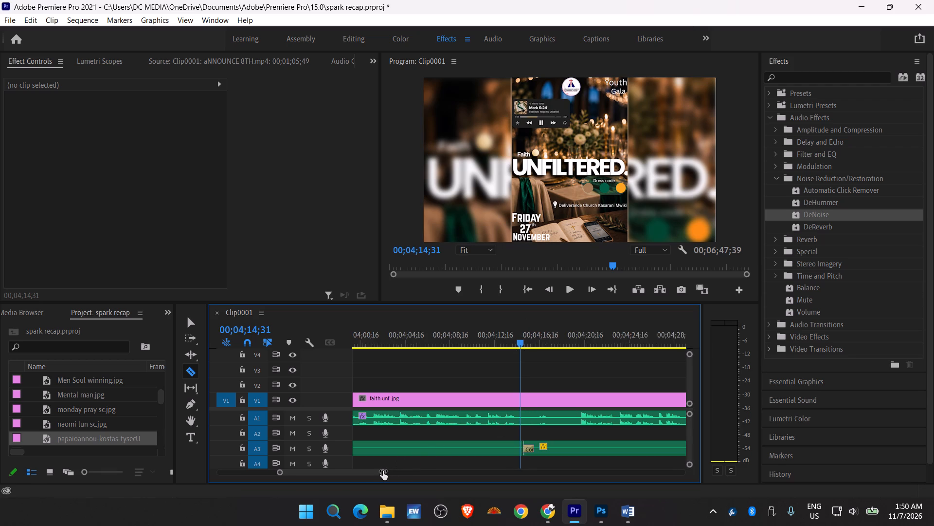
left_click_drag(383, 471, 367, 470)
left_click(521, 417)
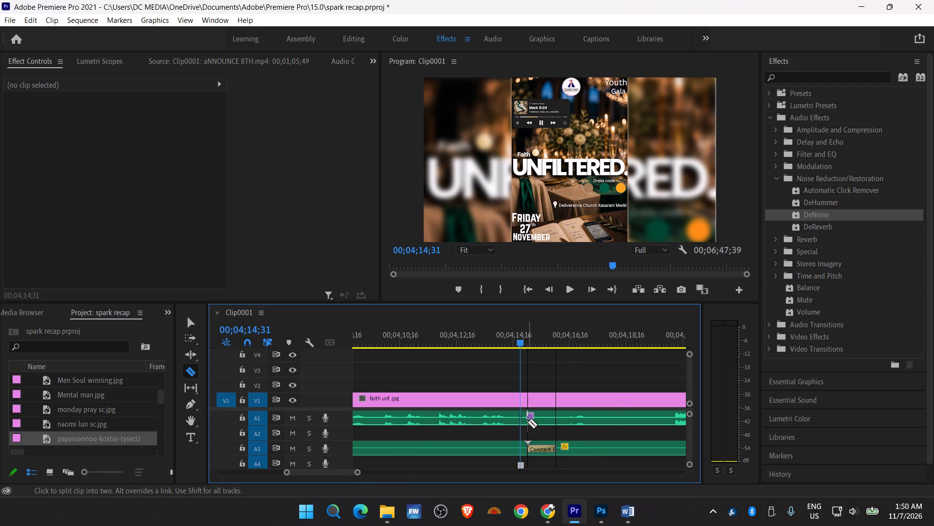
key("v")
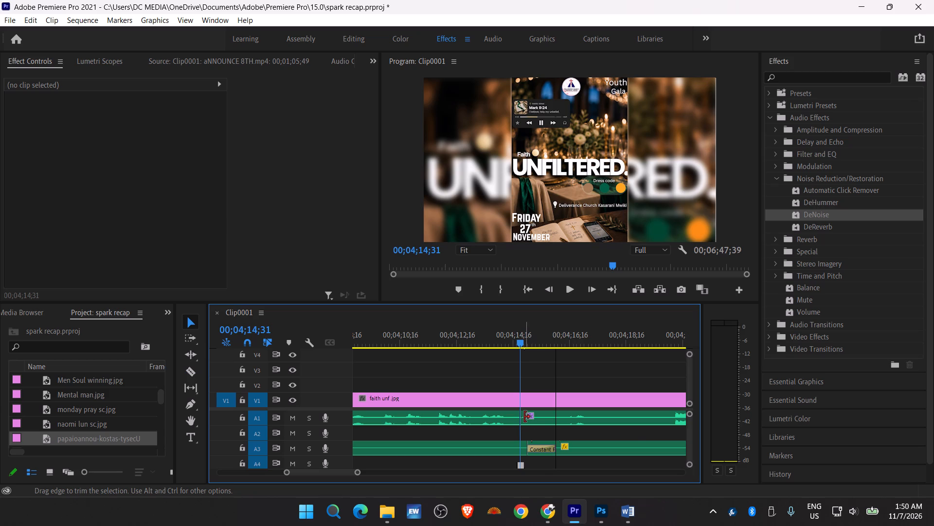
Trim about 5 seconds off the start of the A1 narration after the cut, up to where the speech resumes.
left_click_drag(524, 417, 668, 422)
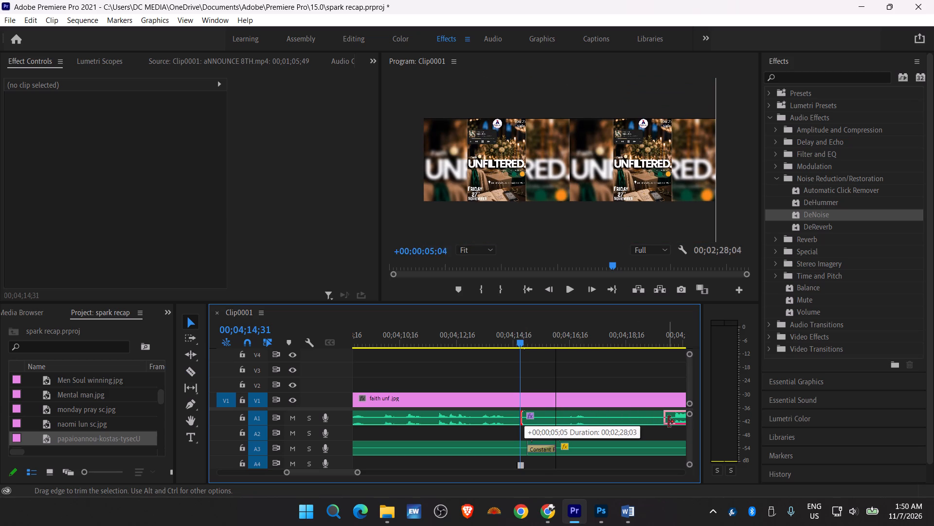
left_click_drag(668, 422, 670, 422)
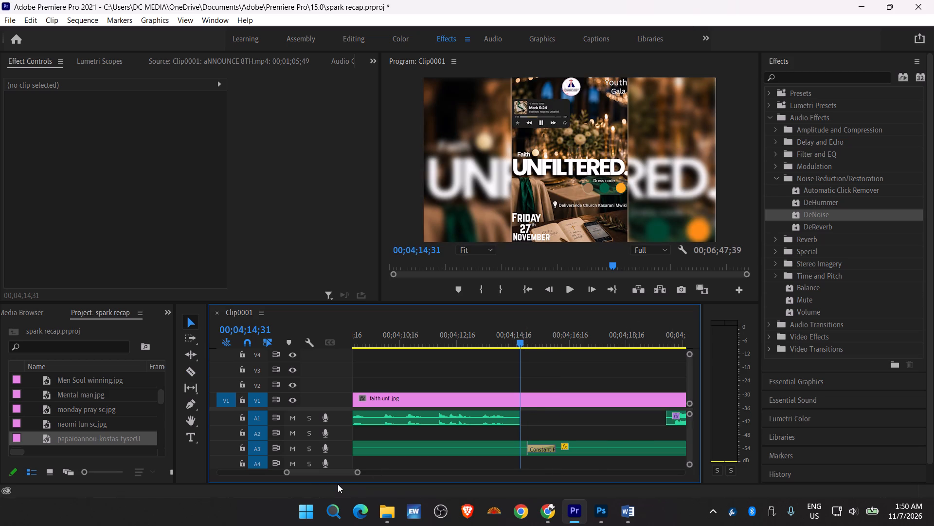
Shorten the end of faith unf.jpg on V1 to 00;04;14;31, in line with the cut narration on A1.
left_click_drag(359, 475, 419, 473)
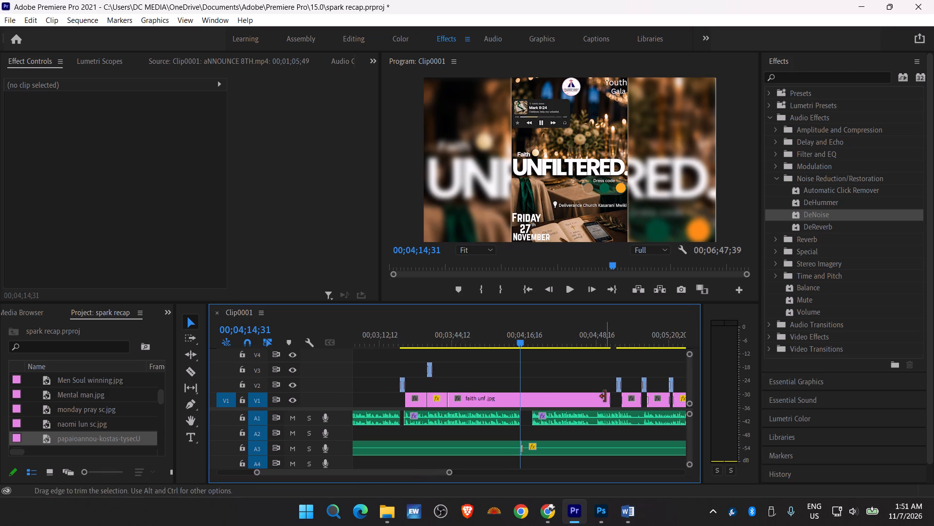
left_click_drag(610, 395, 530, 390)
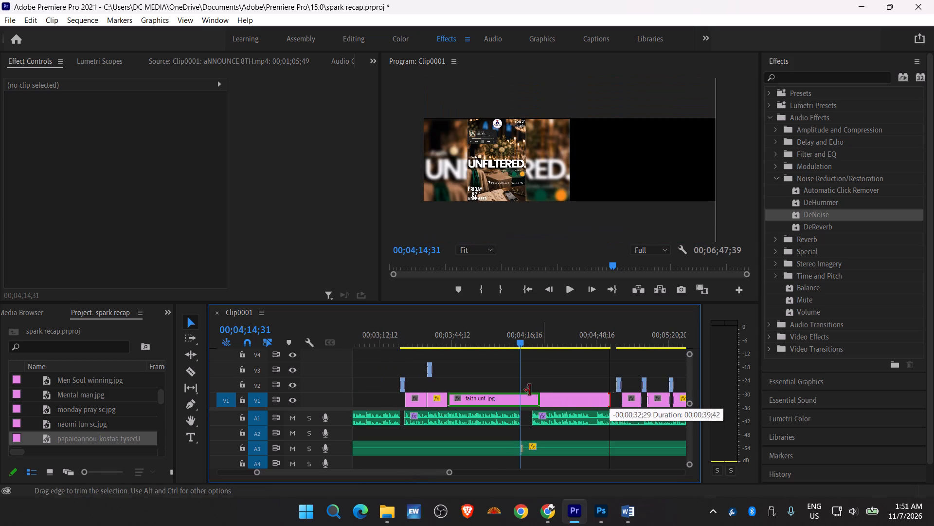
left_click_drag(530, 390, 517, 392)
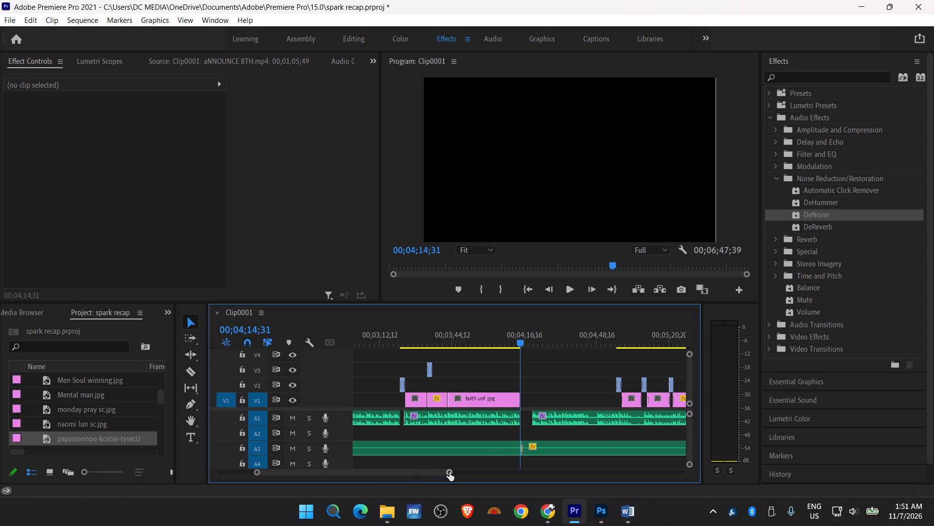
Move Announce Outro.mp4 from V3 to V2 over the end of faith unf.jpg, aligning its start with the picture's Cross Dissolve, and play it back.
left_click_drag(448, 472, 376, 467)
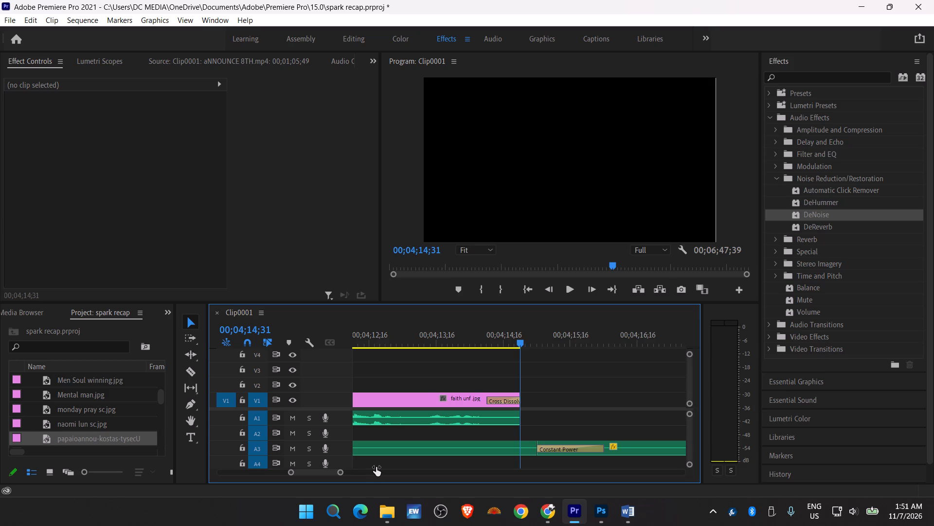
left_click_drag(376, 467, 436, 462)
left_click_drag(395, 376, 457, 381)
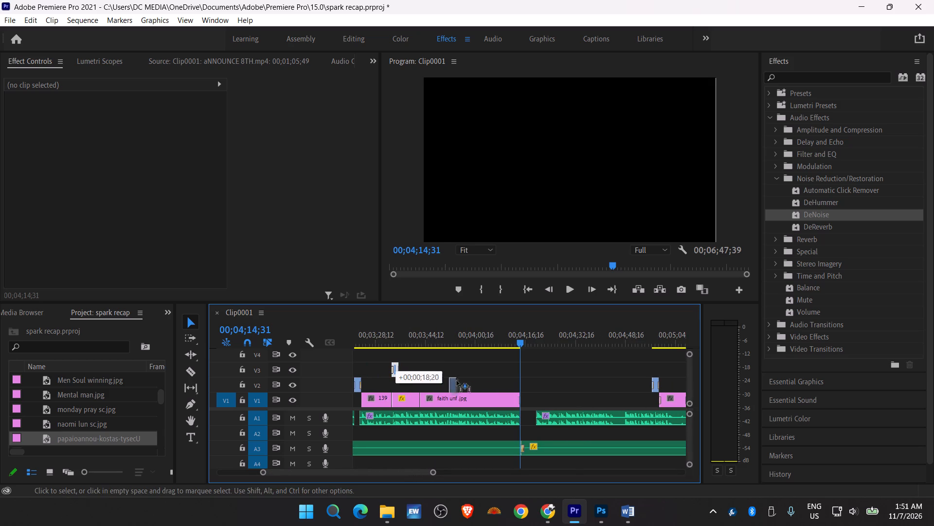
left_click_drag(457, 381, 520, 383)
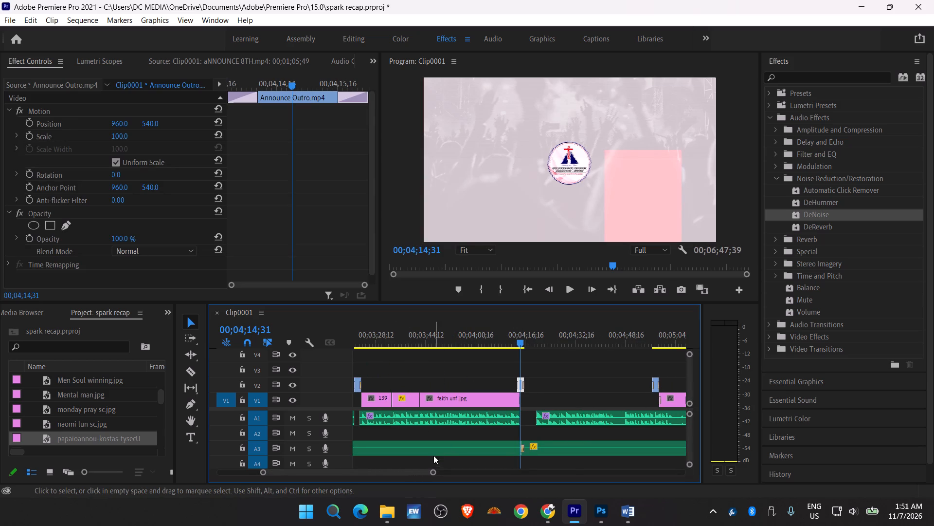
left_click_drag(431, 470, 410, 474)
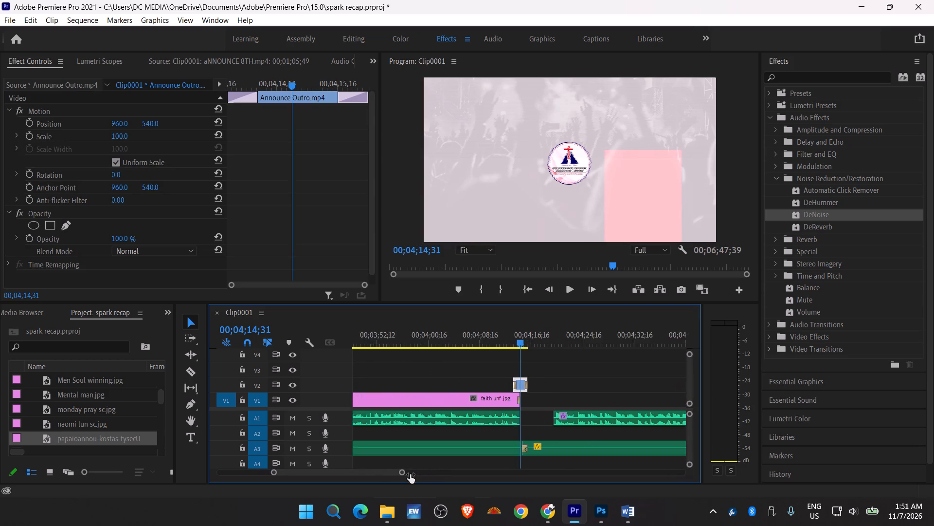
left_click_drag(410, 474, 377, 476)
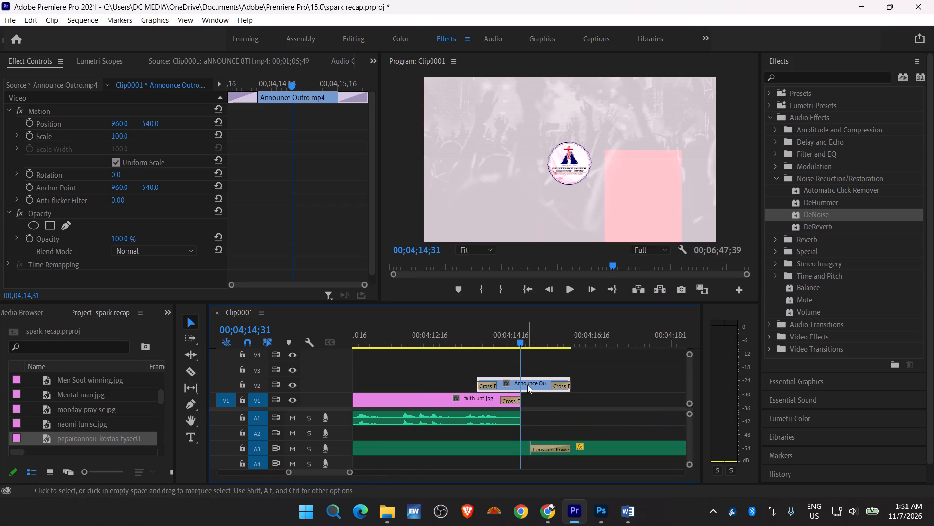
left_click_drag(523, 385, 541, 382)
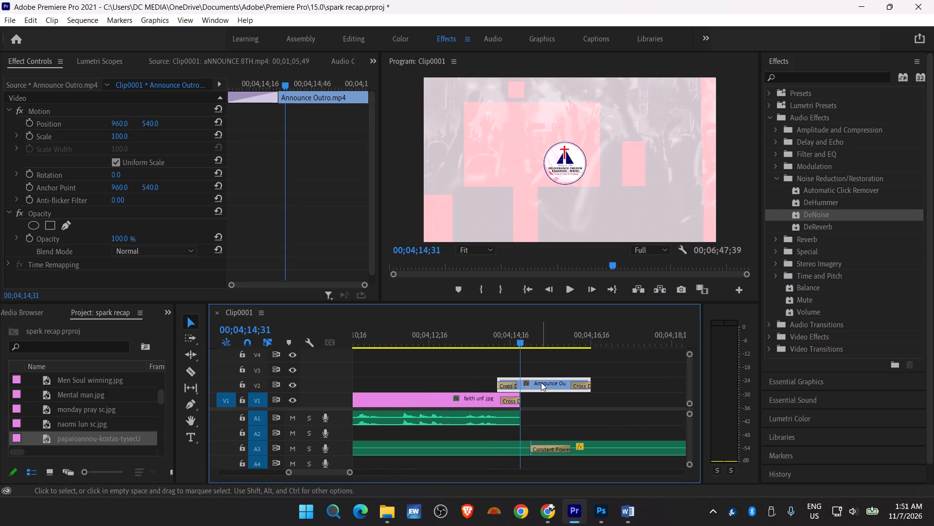
left_click_drag(541, 382, 547, 382)
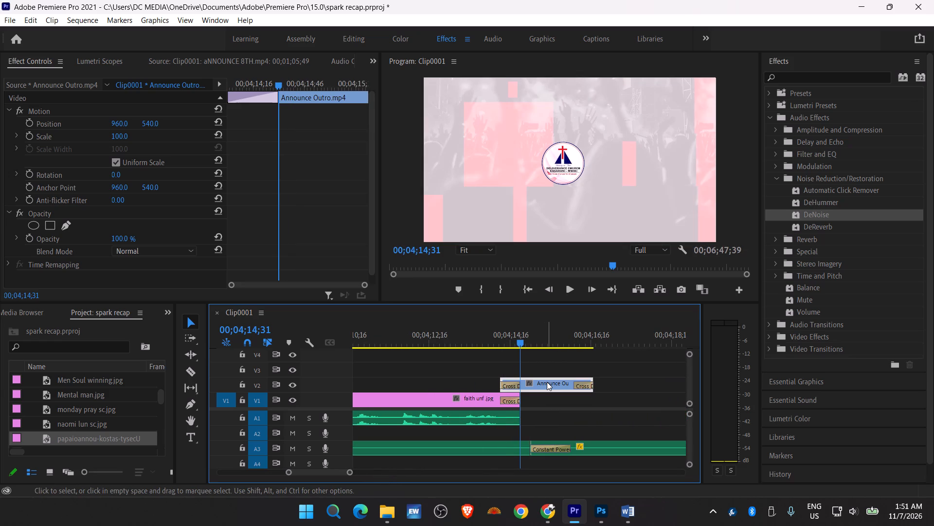
left_click(492, 333)
key("space")
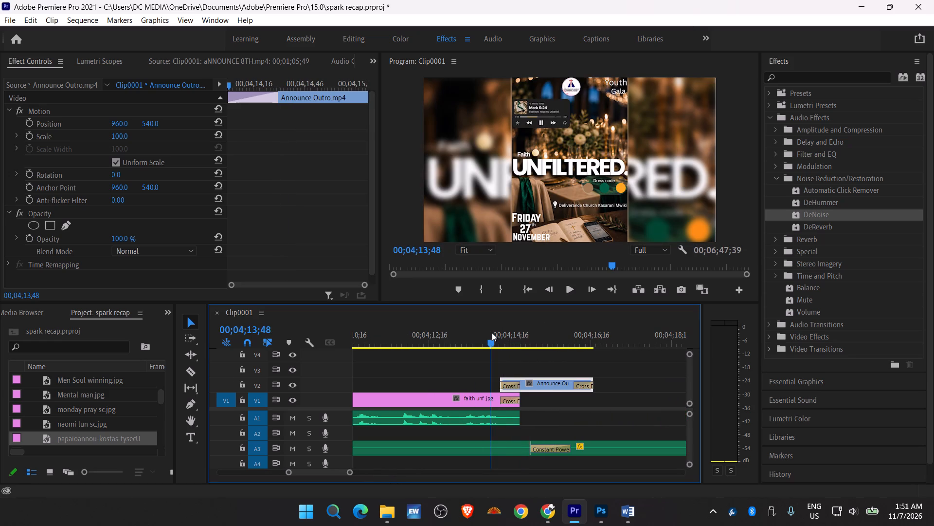
key("space")
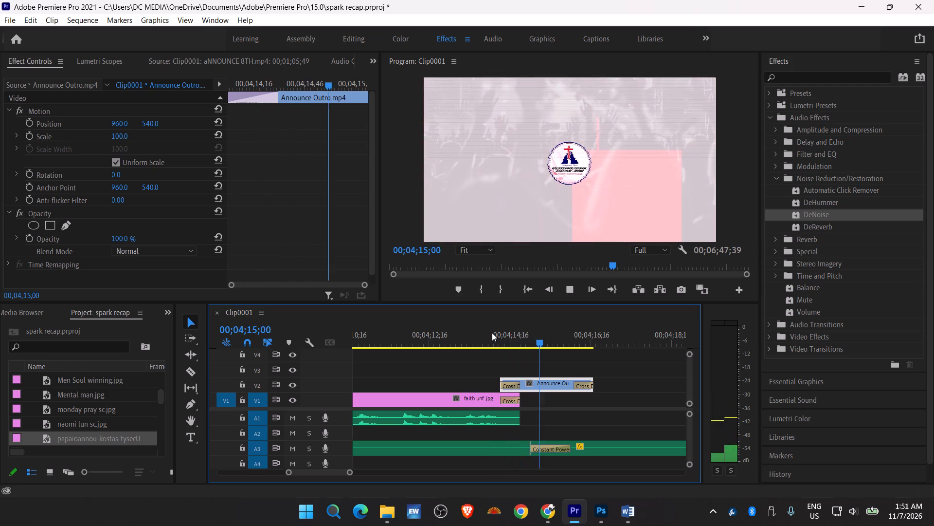
key("space")
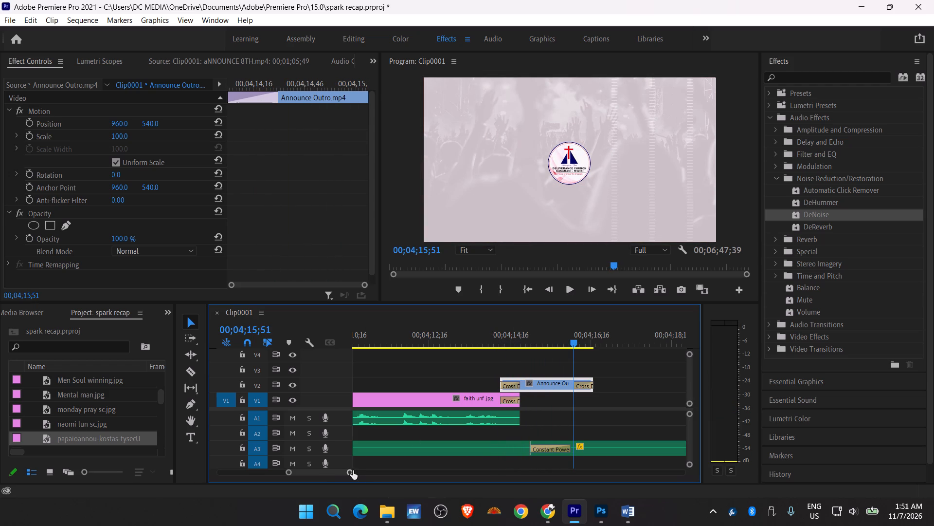
Move the following A1 narration clip earlier to about 00;04;15;51, where the outro's closing Cross Dissolve begins, and listen to it.
left_click_drag(349, 474, 386, 471)
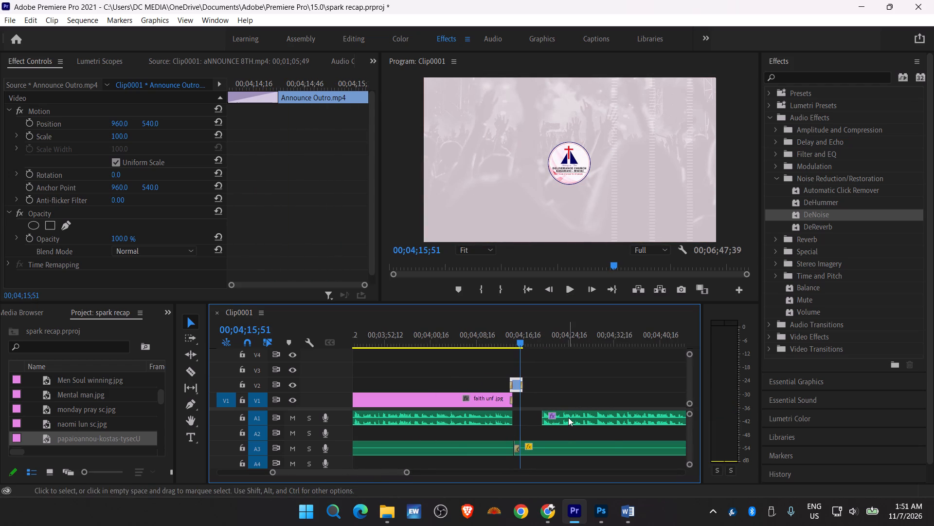
left_click_drag(568, 417, 551, 414)
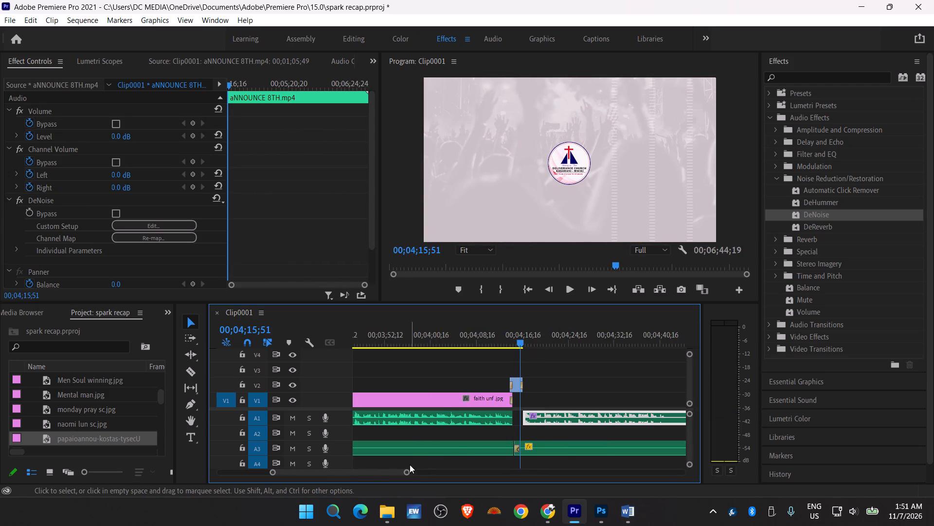
left_click_drag(406, 475, 367, 471)
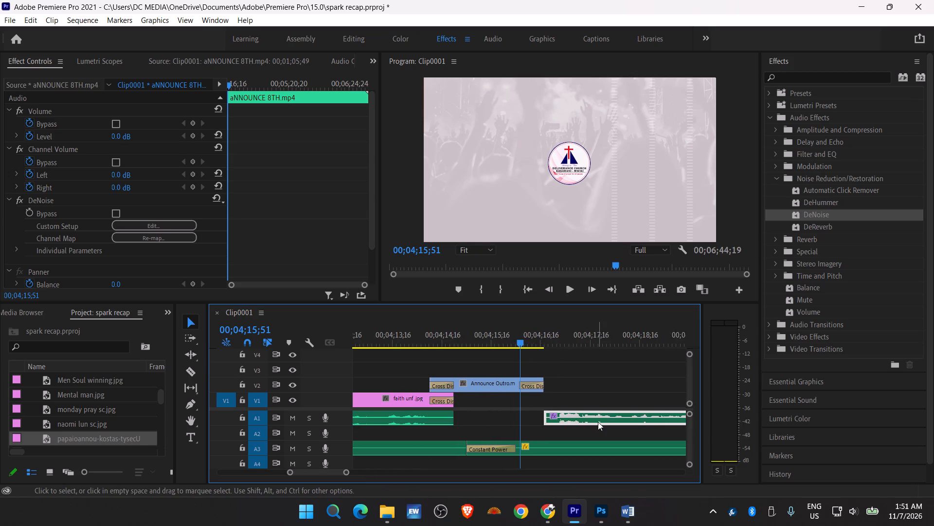
left_click_drag(611, 411, 598, 410)
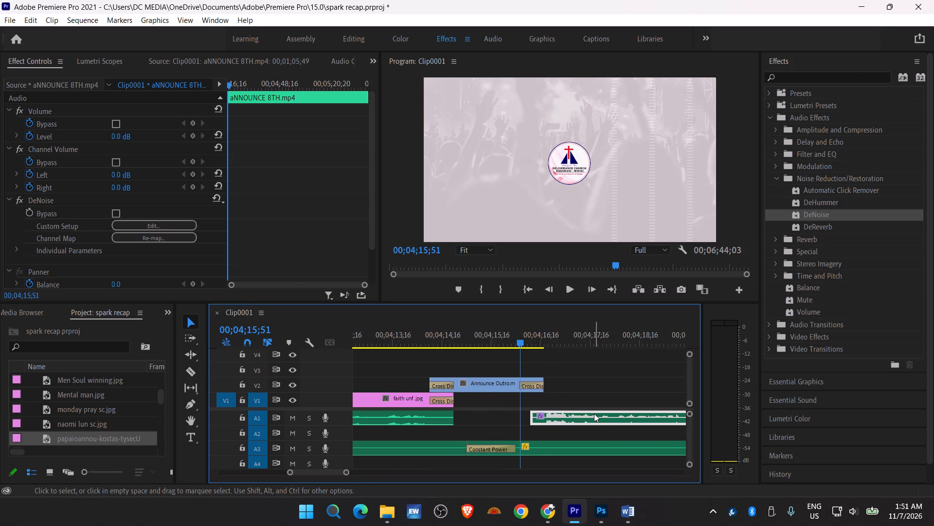
left_click_drag(594, 413, 585, 413)
key("space")
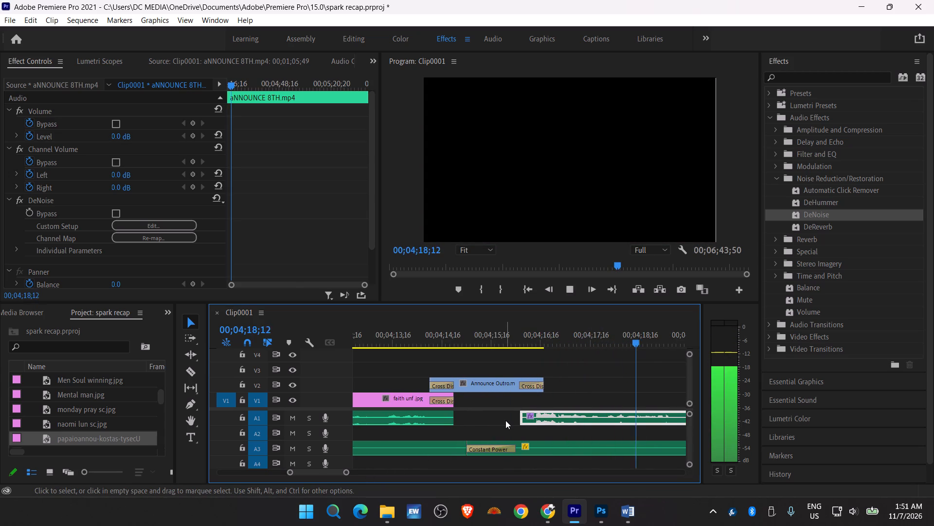
key("space")
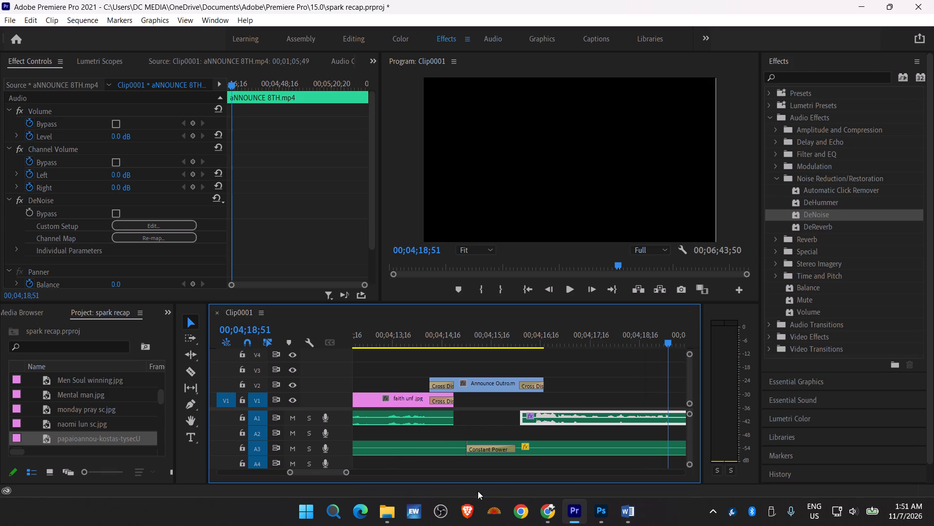
Switch to Photoshop, delete the TCDA copy and TCDA poster layers, and show the hidden WhatsApp image layer.
left_click(598, 514)
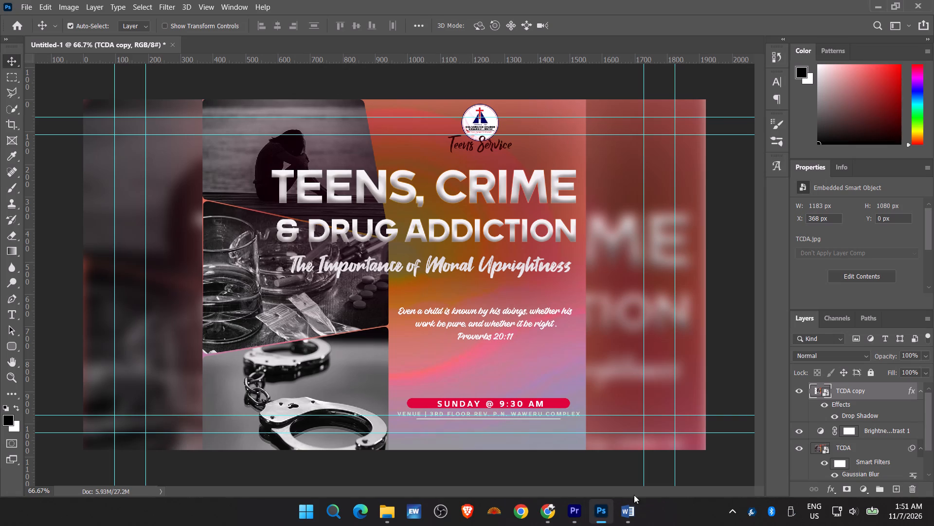
left_click(869, 399)
key("BackSpace")
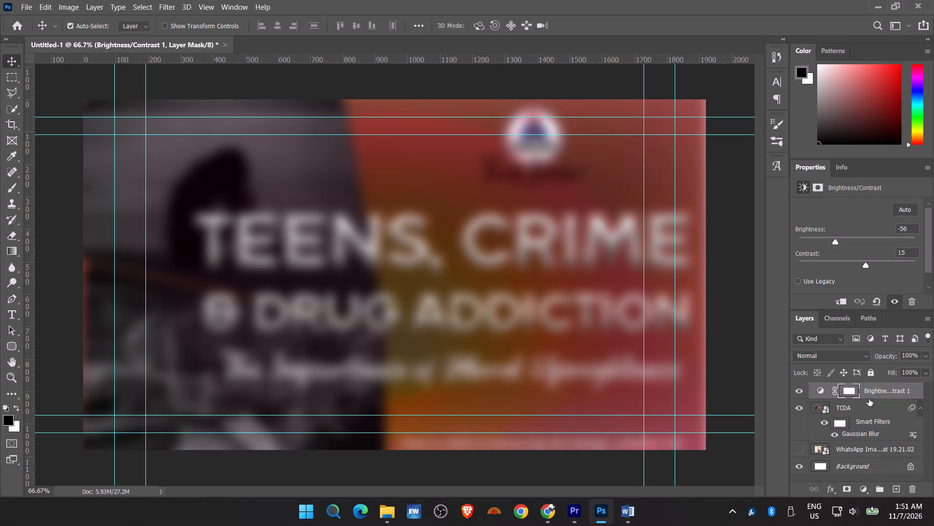
left_click(865, 410)
key("BackSpace")
left_click(802, 410)
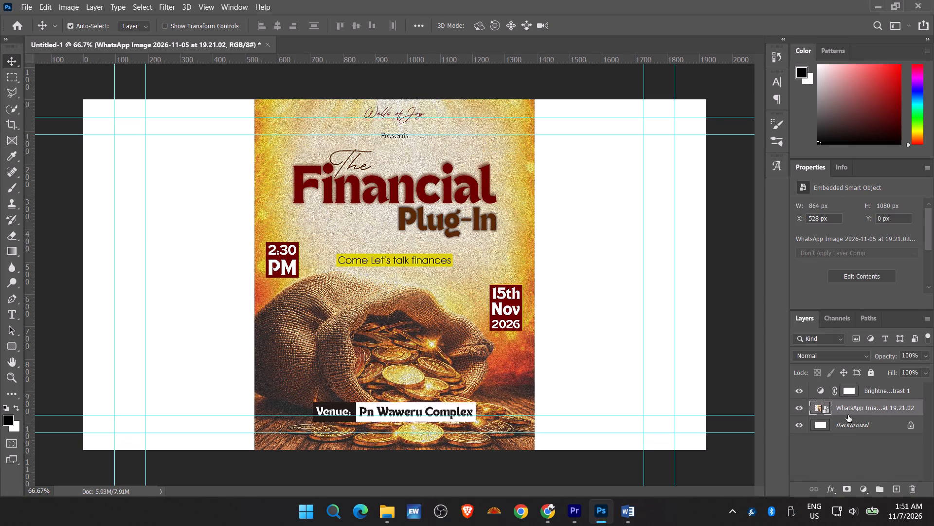
Duplicate the WhatsApp image layer and place the copy above the Brightness/Contrast layer.
key("ctrl+j")
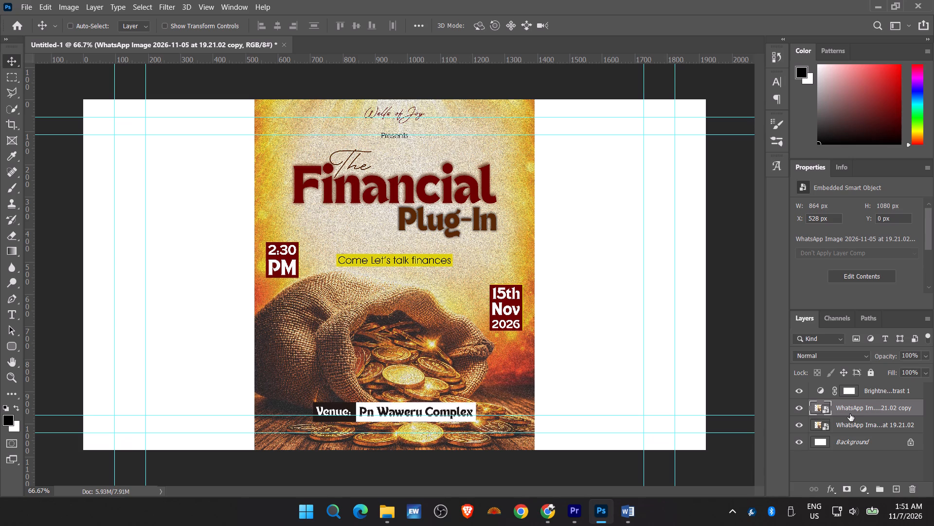
left_click_drag(864, 413, 858, 389)
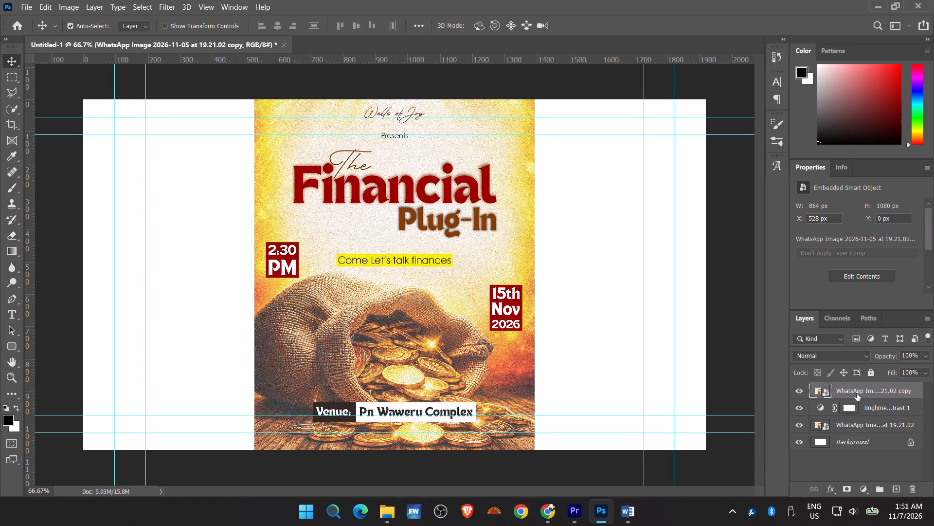
Start a Free Transform on the original WhatsApp image layer beneath the Brightness/Contrast layer.
left_click(849, 426)
key("ctrl+t")
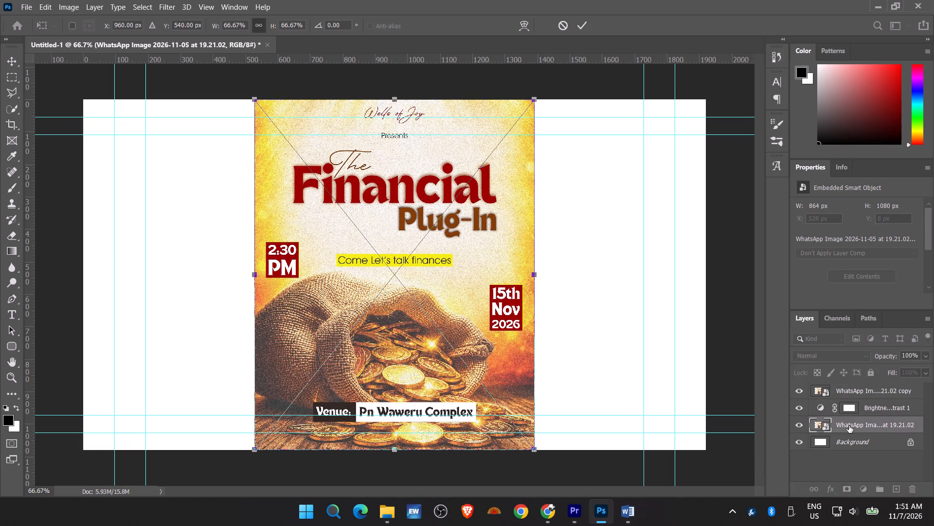
left_click(535, 278)
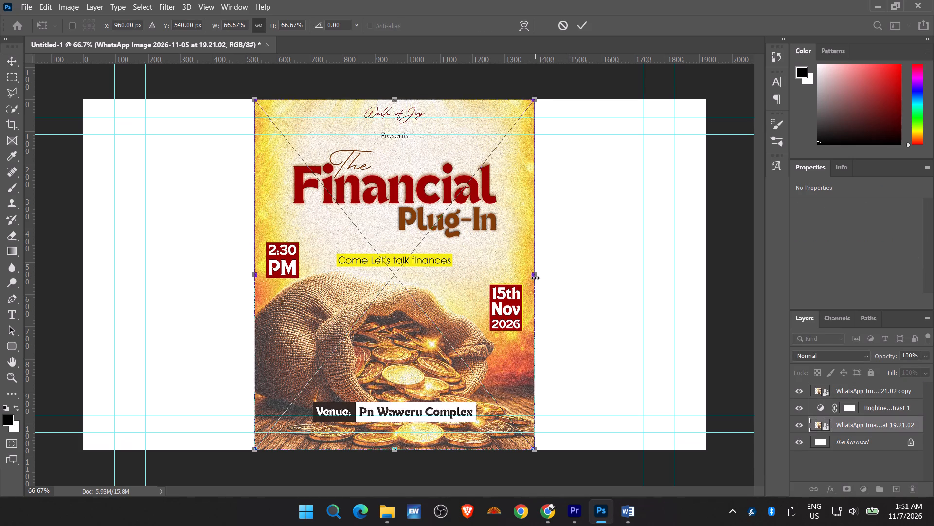